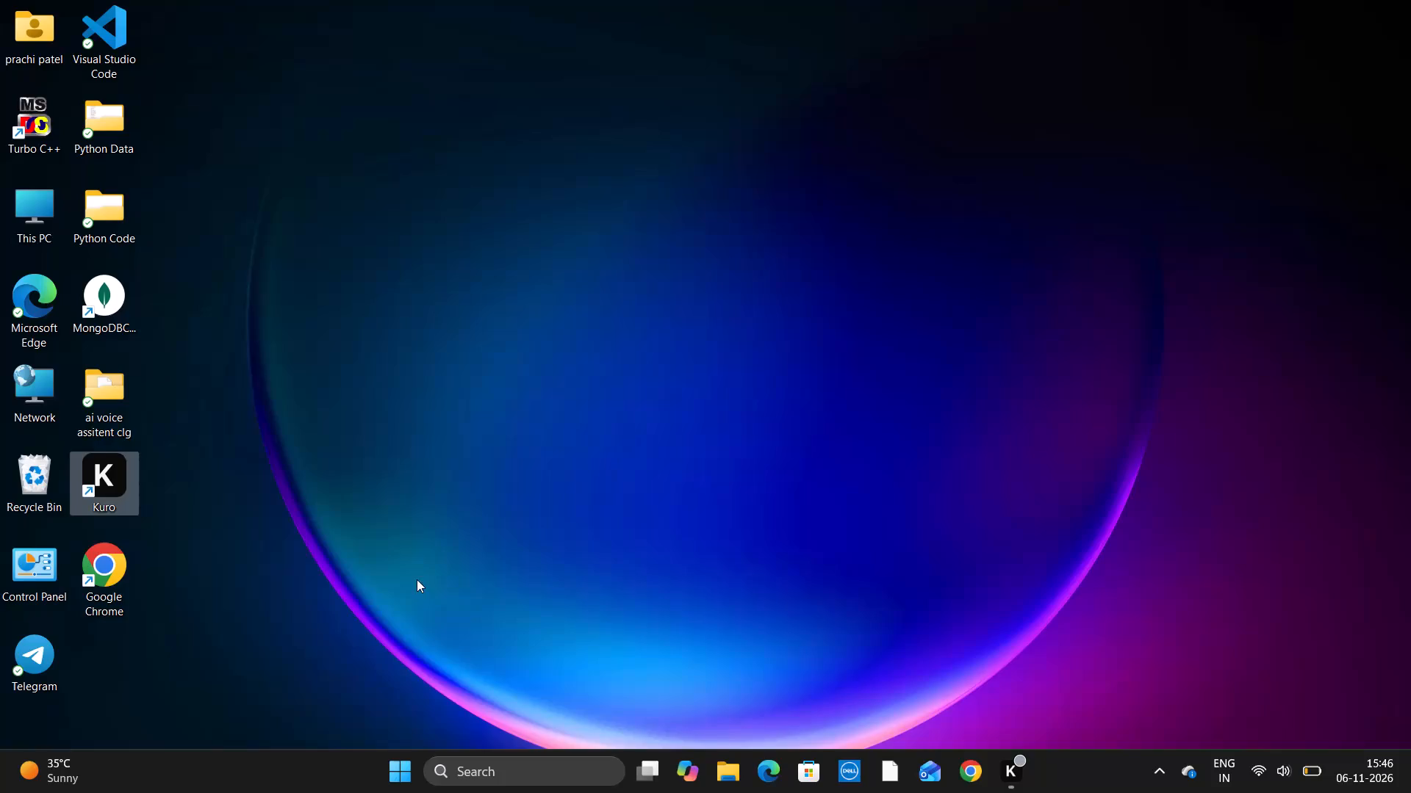
# Search the web for figma in Microsoft Edge and open the official figma.com website from the results.
pyautogui.click(467, 780)
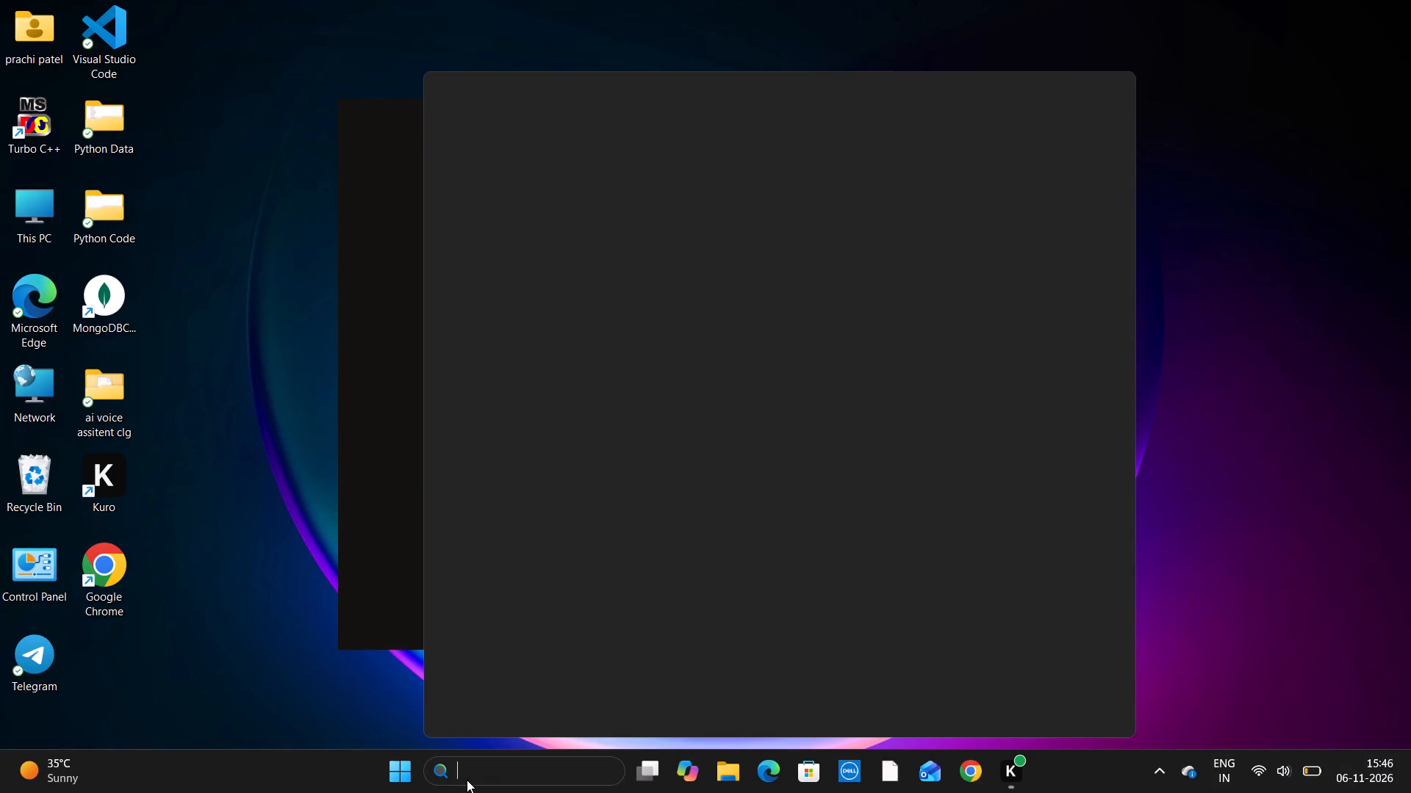
pyautogui.write('figma')
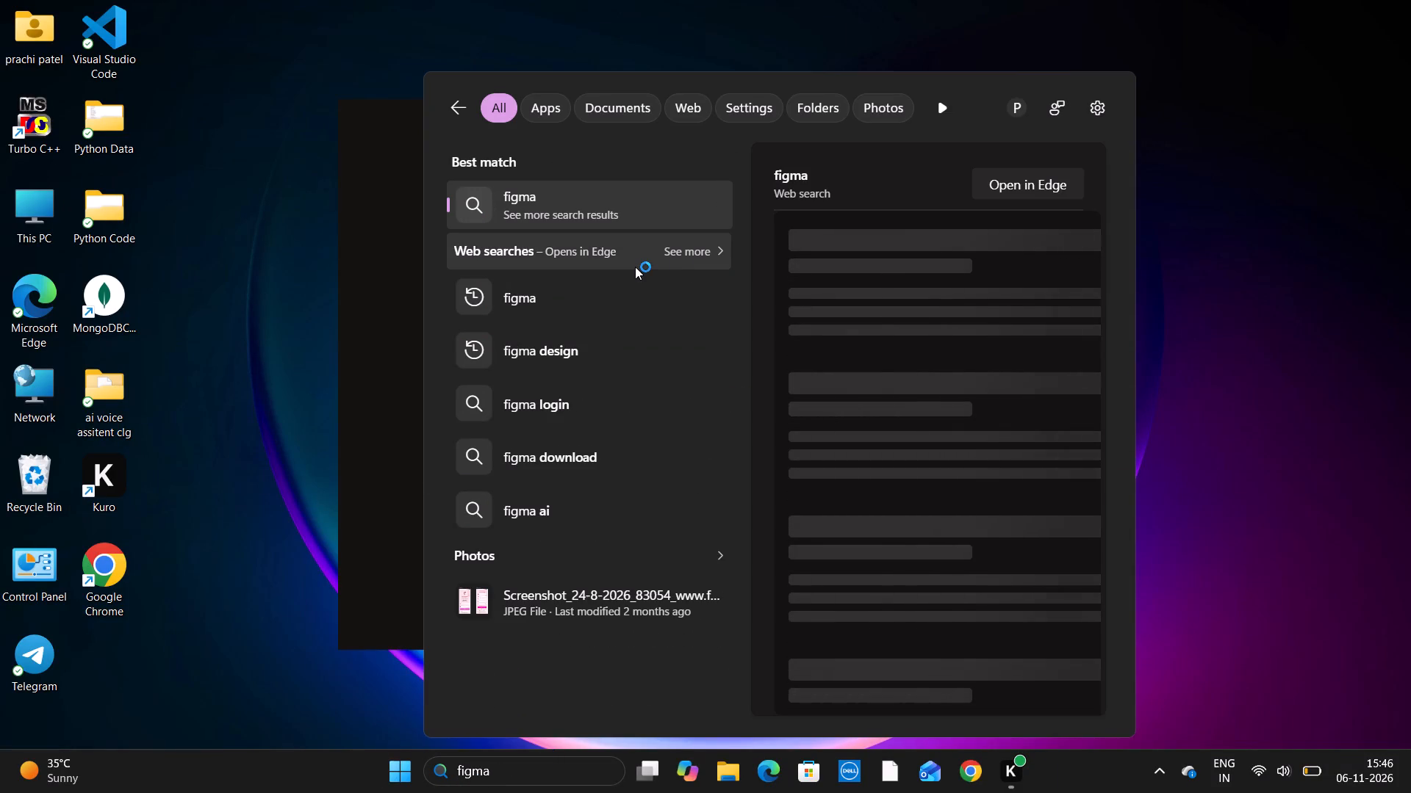
pyautogui.press('Return')
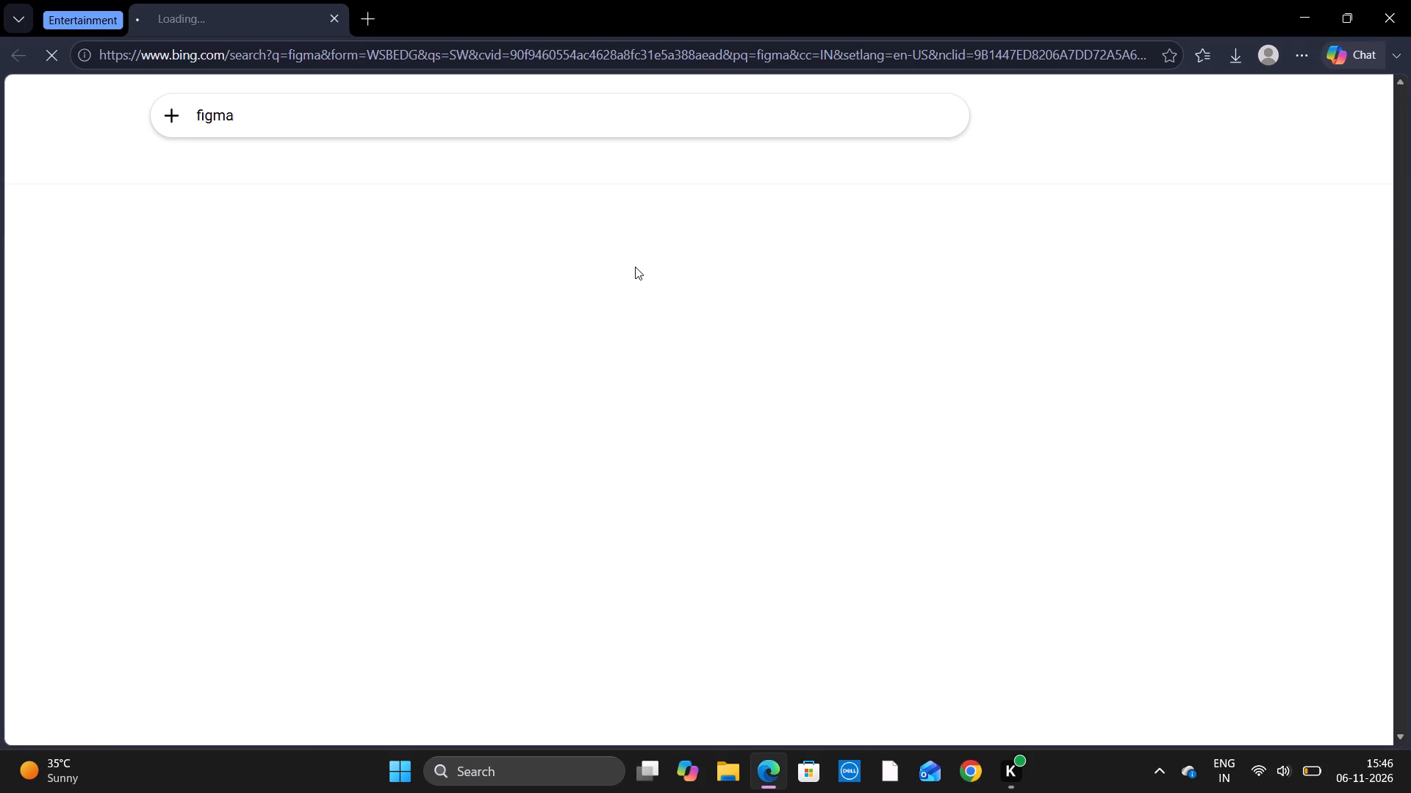
pyautogui.scroll(-1, 328, 314)
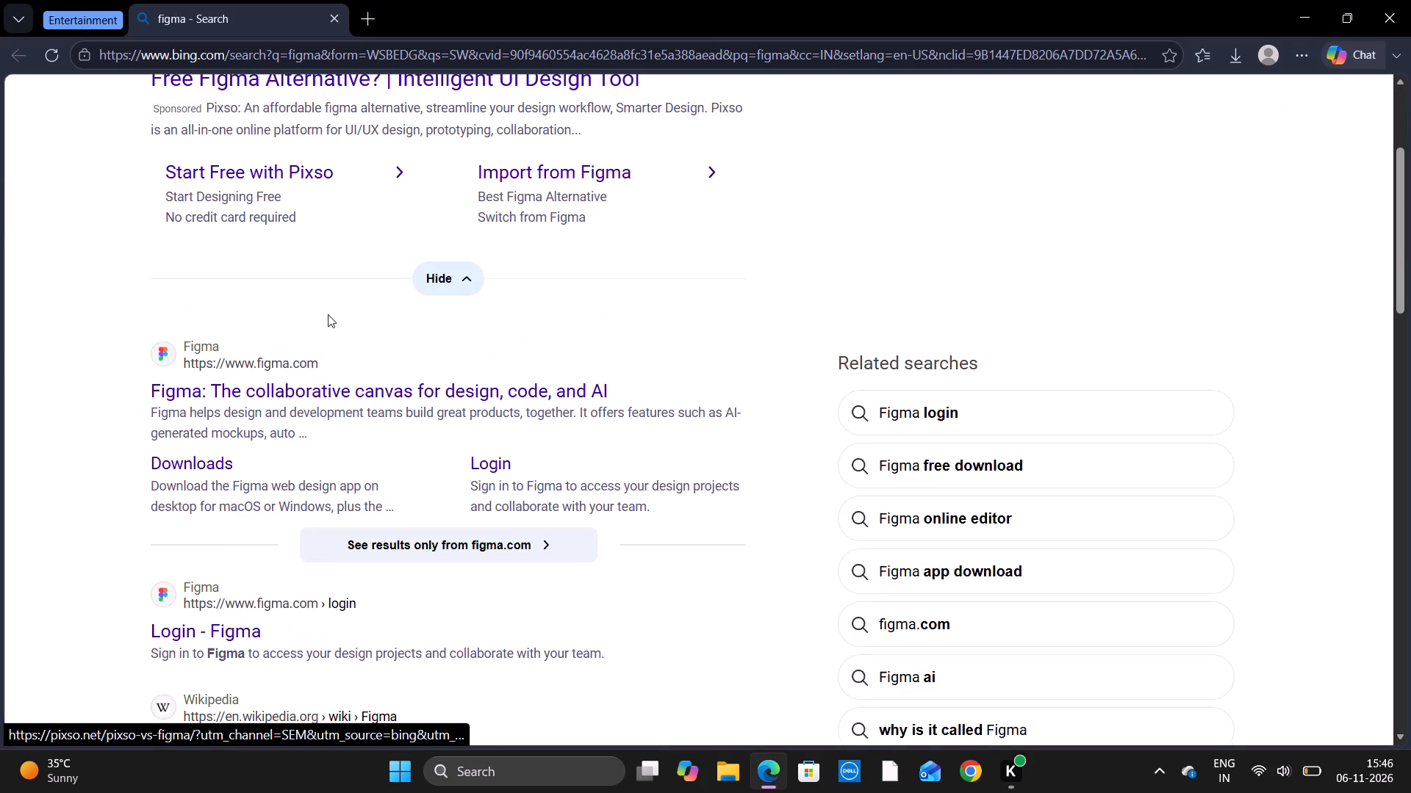
pyautogui.scroll(-2, 328, 314)
pyautogui.click(184, 230)
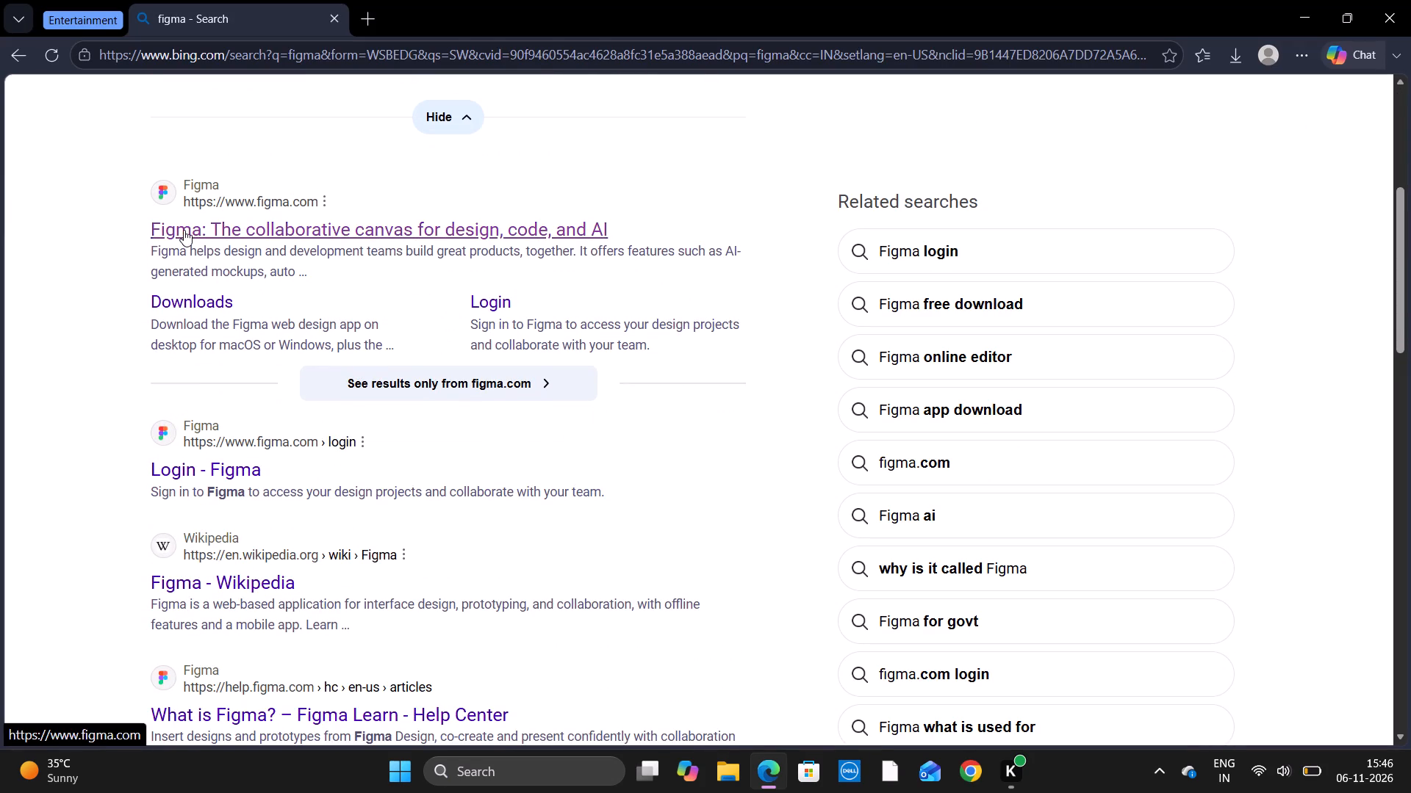
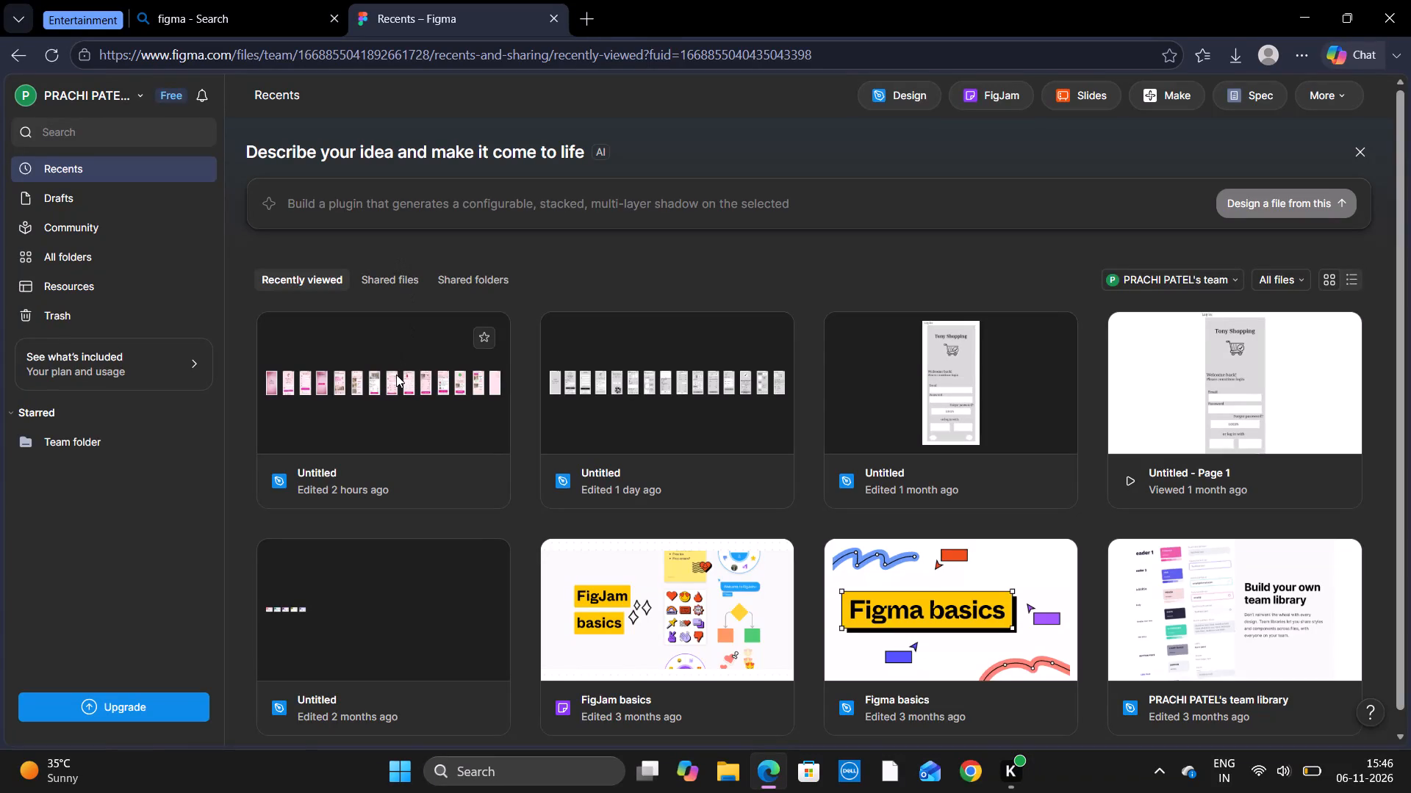
# Open the most recently edited untitled design file, the one with the pink salon app screens.
pyautogui.doubleClick(396, 374)
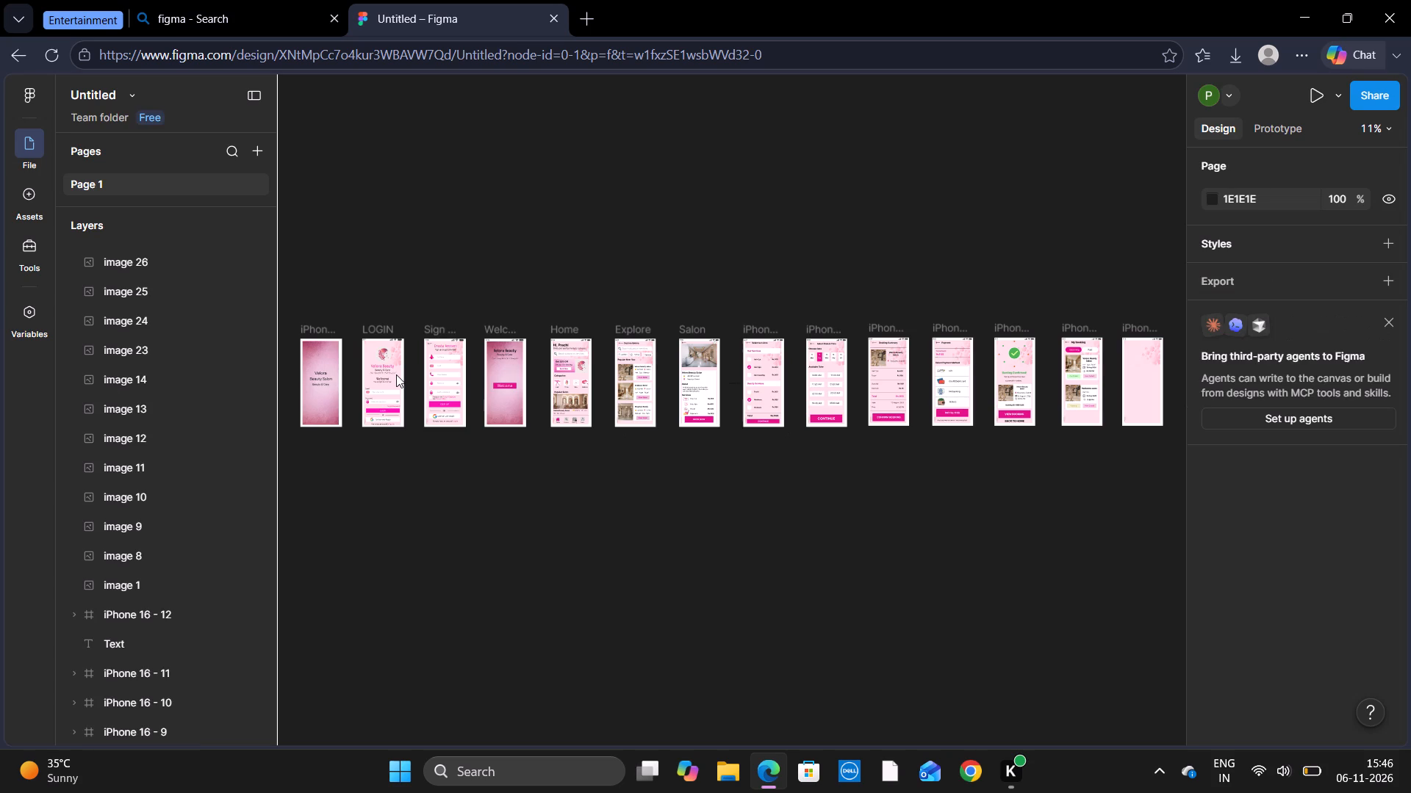
# Examine the last screens of the salon app, especially Booking Confirmed and My Booking.
pyautogui.scroll(1, 936, 453)
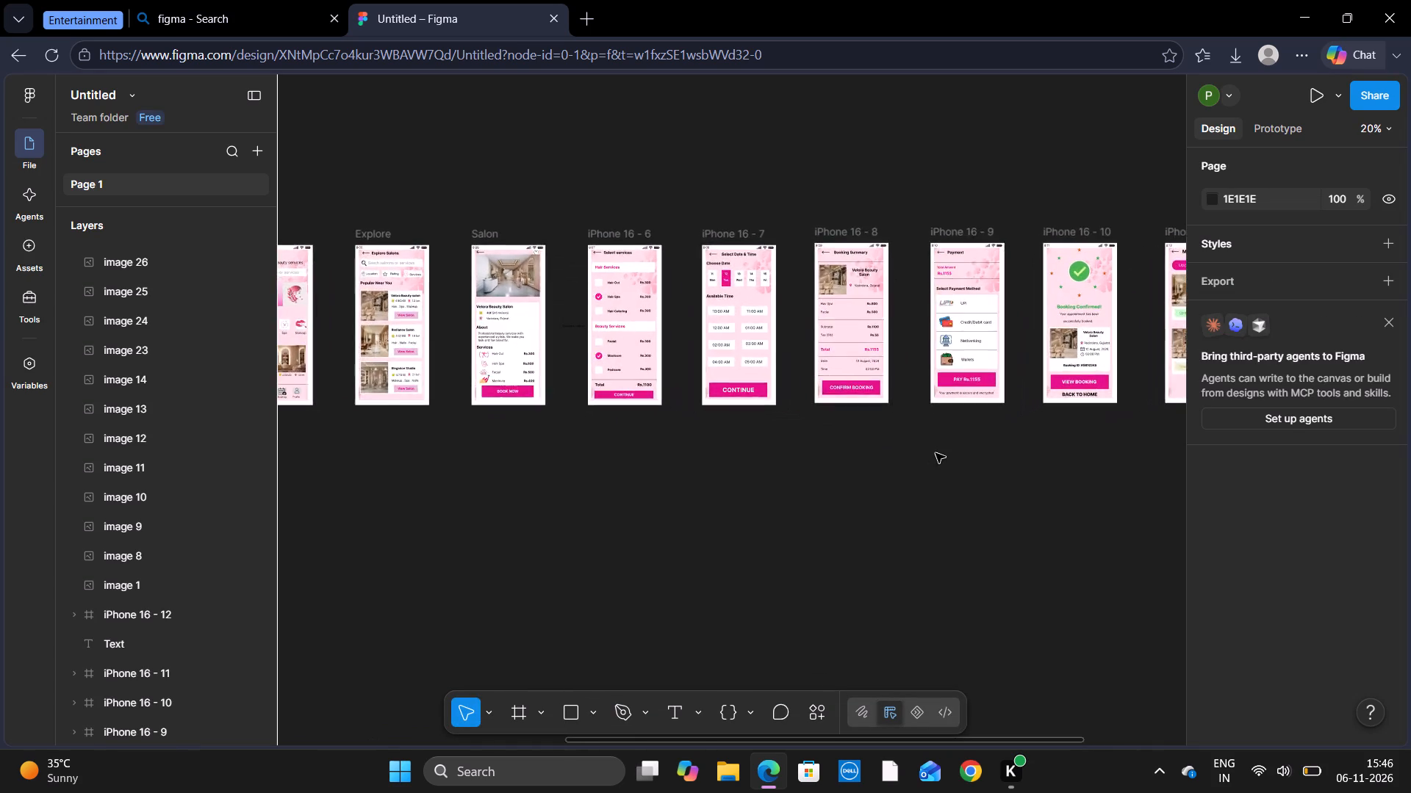
pyautogui.hscroll(-5, 936, 453)
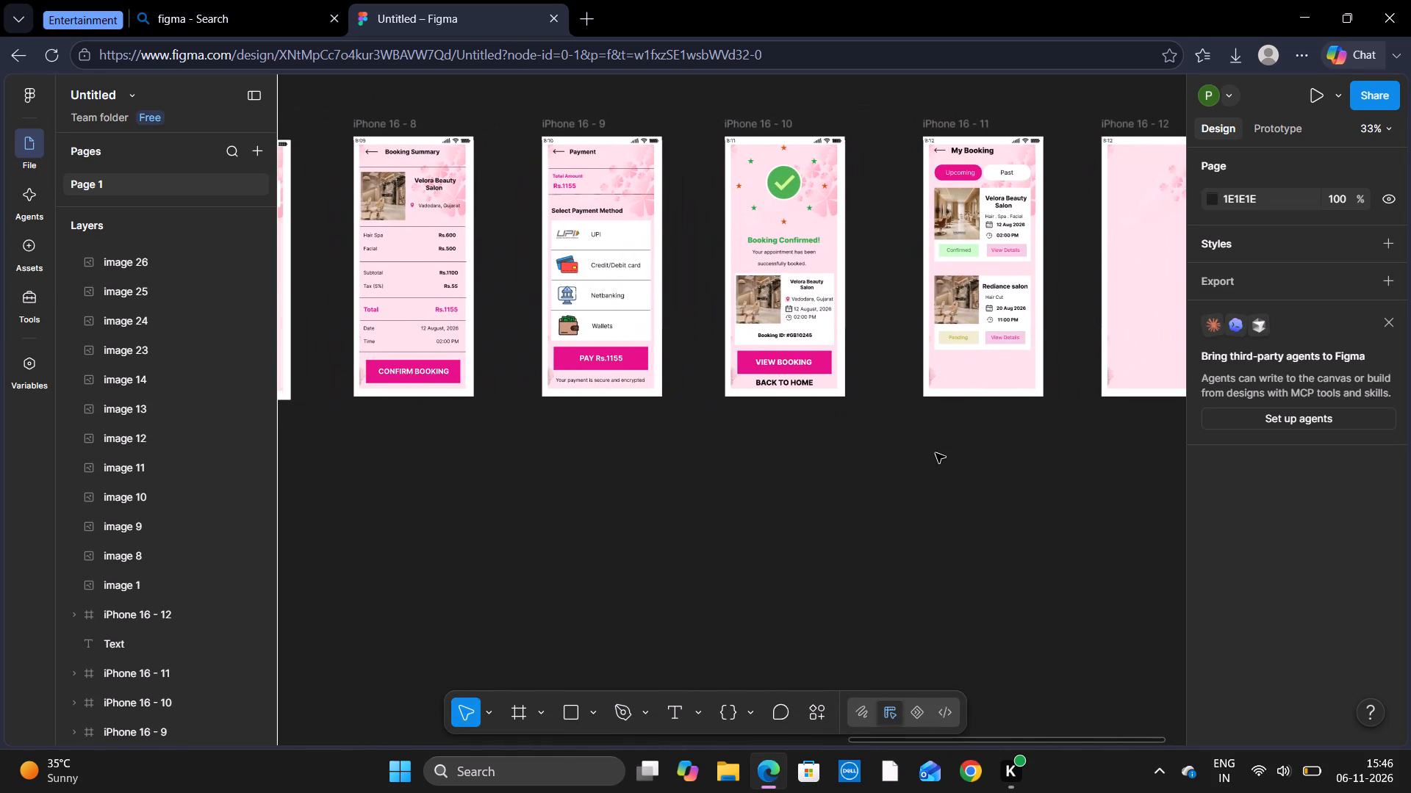
pyautogui.hscroll(-2, 936, 453)
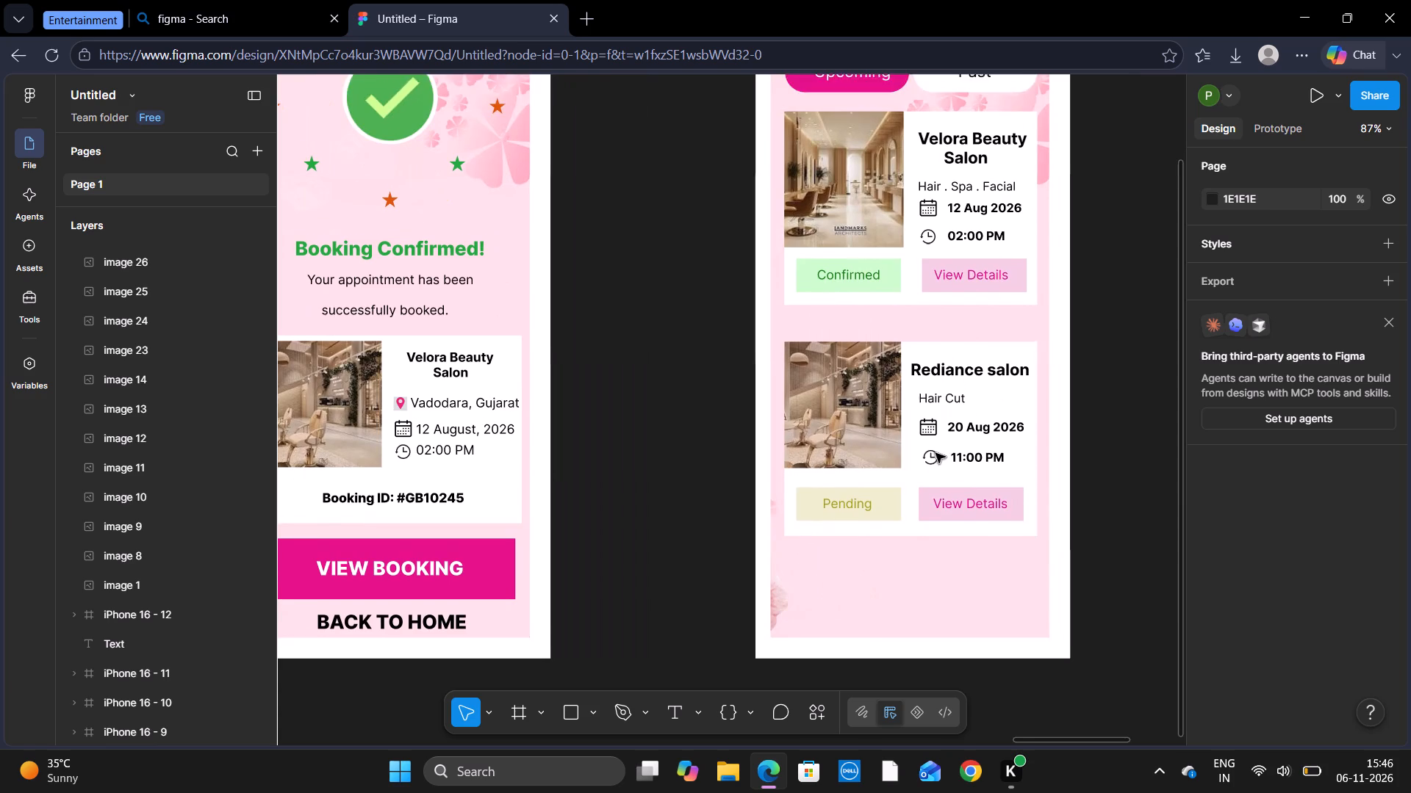
pyautogui.scroll(1, 936, 453)
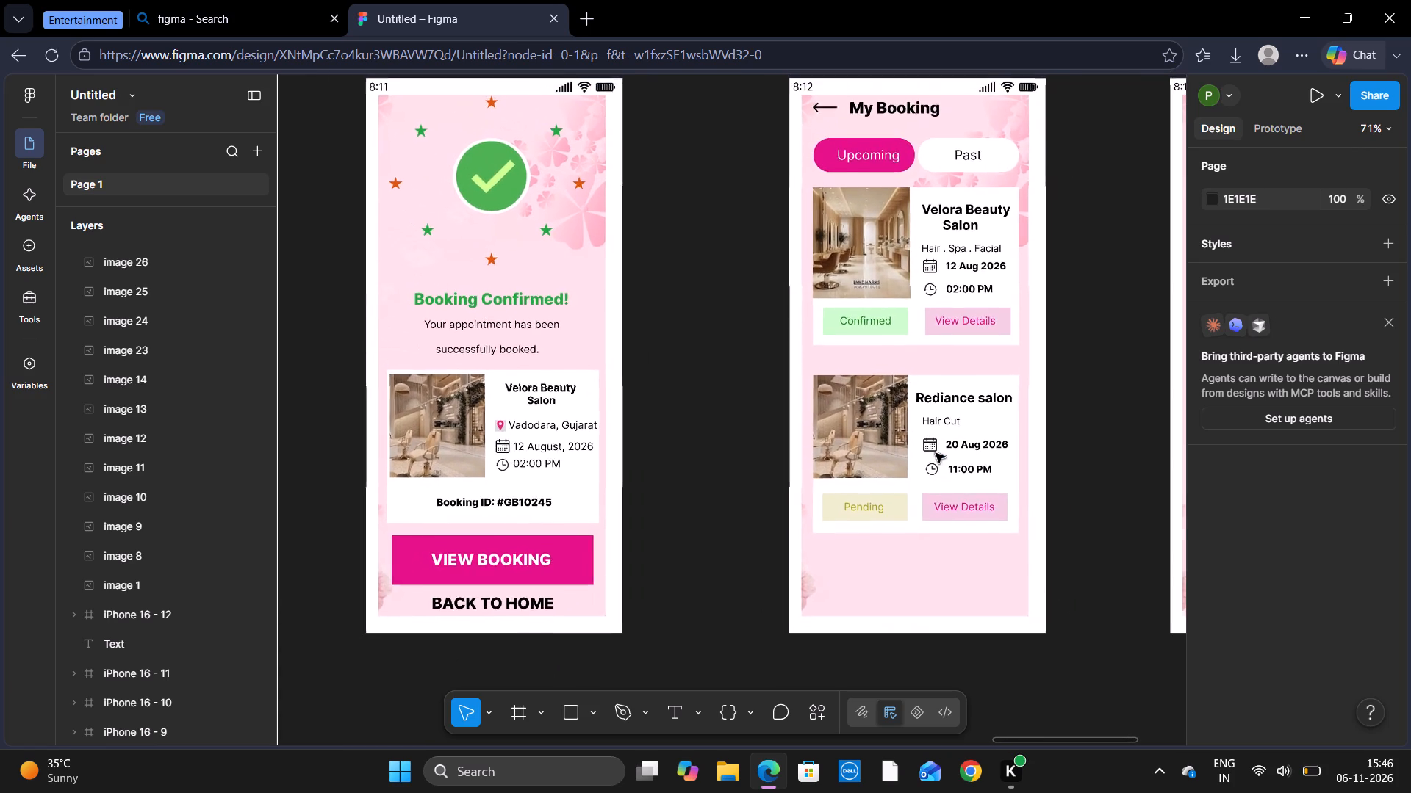
pyautogui.hscroll(-1, 936, 453)
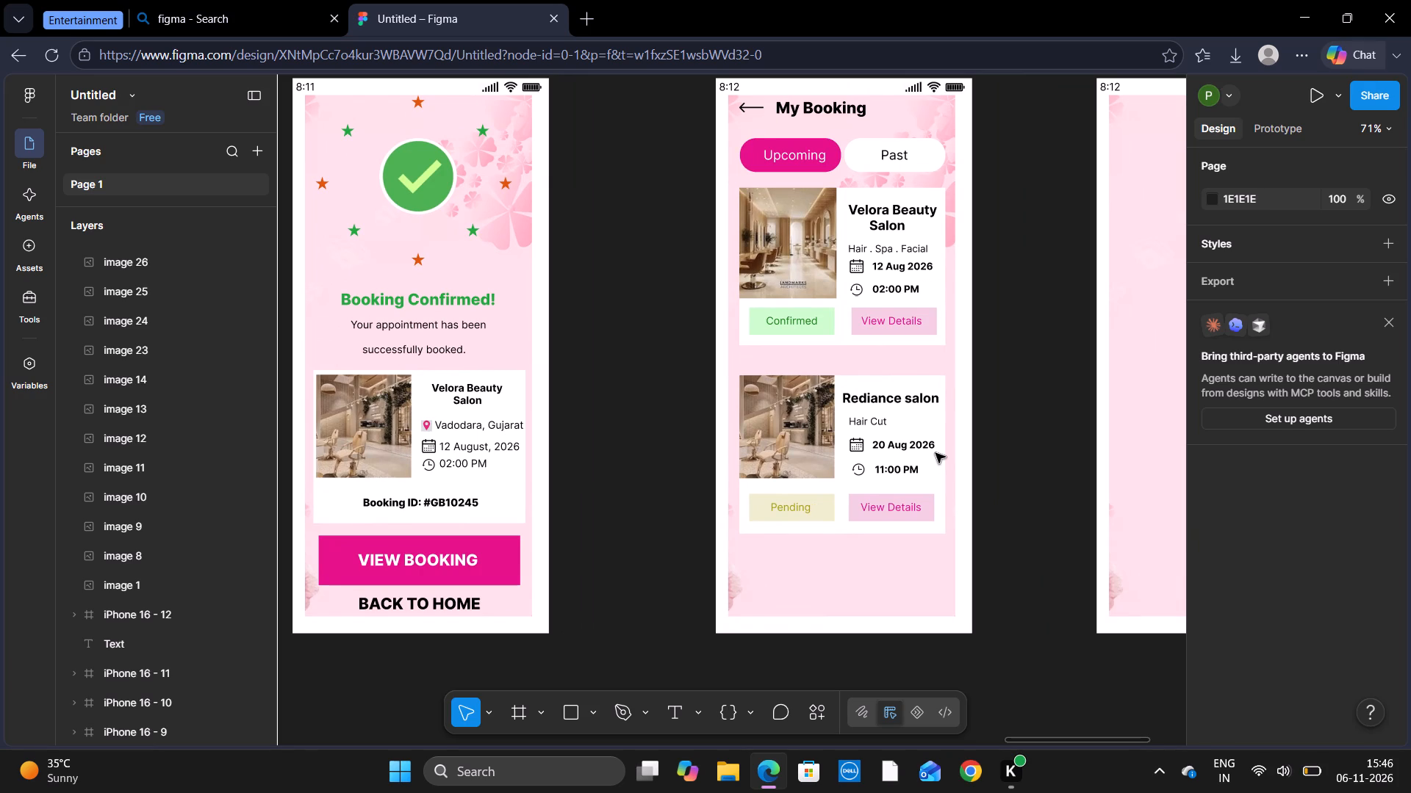
pyautogui.hscroll(7, 656, 509)
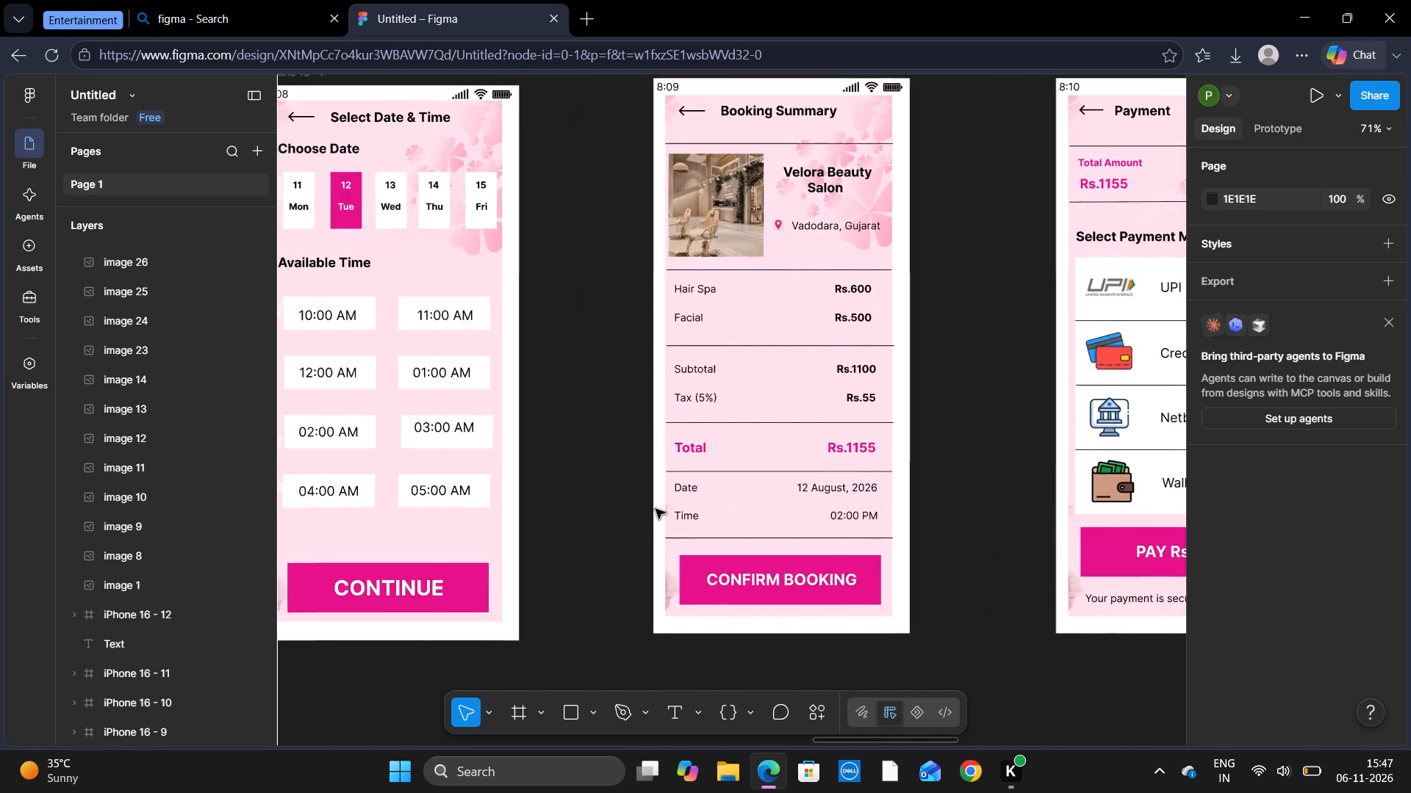
pyautogui.hscroll(12, 656, 509)
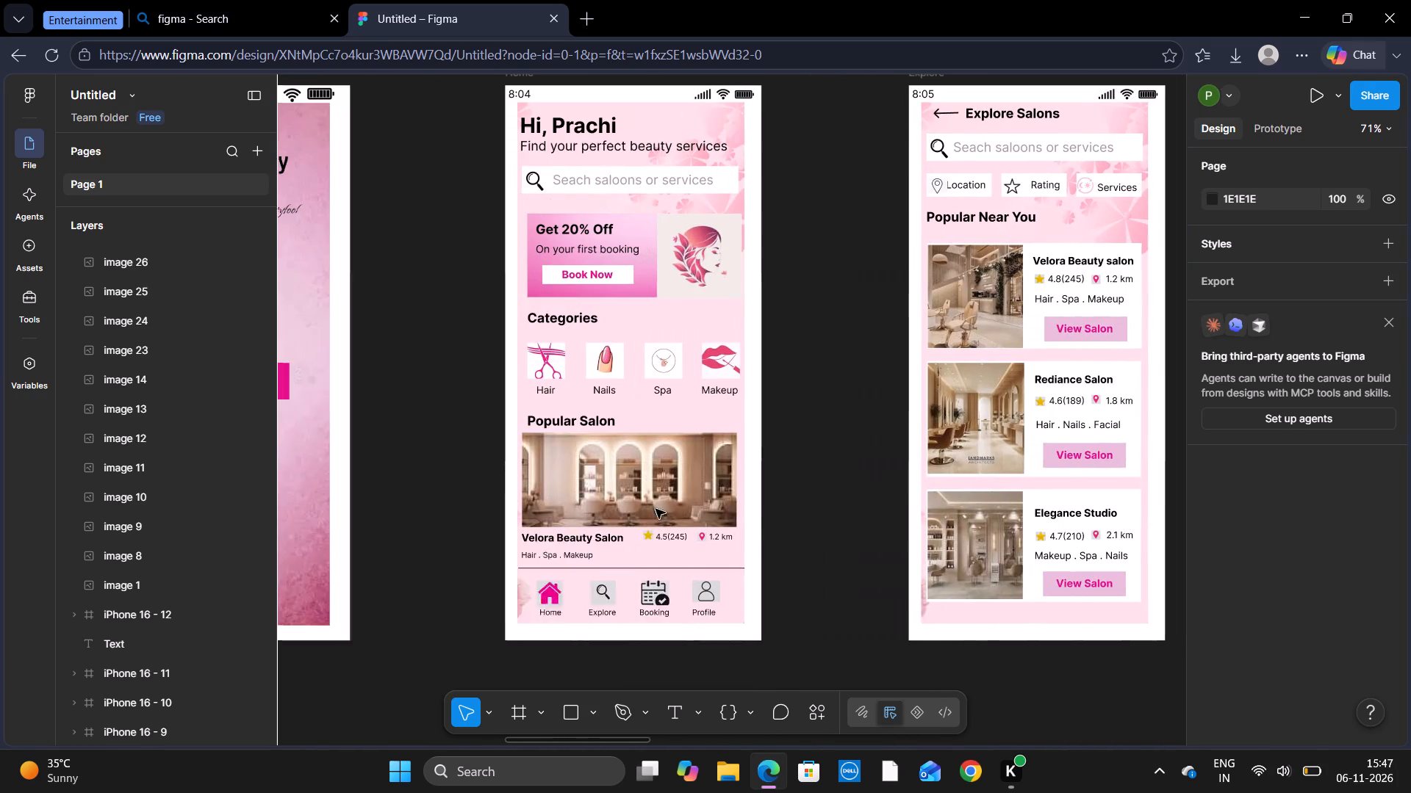
pyautogui.hscroll(1, 656, 509)
pyautogui.click(609, 598)
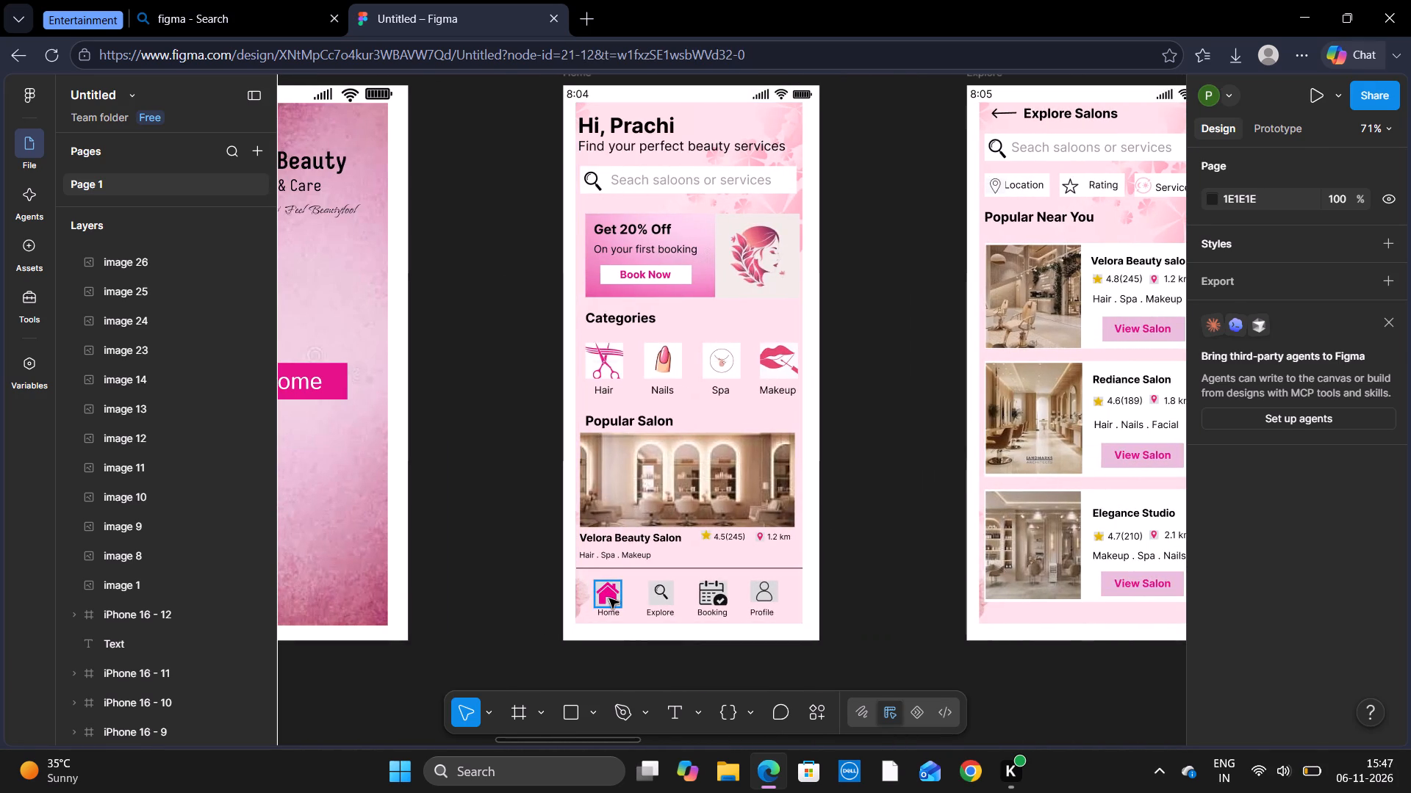
pyautogui.hotkey('ctrl', 'c')
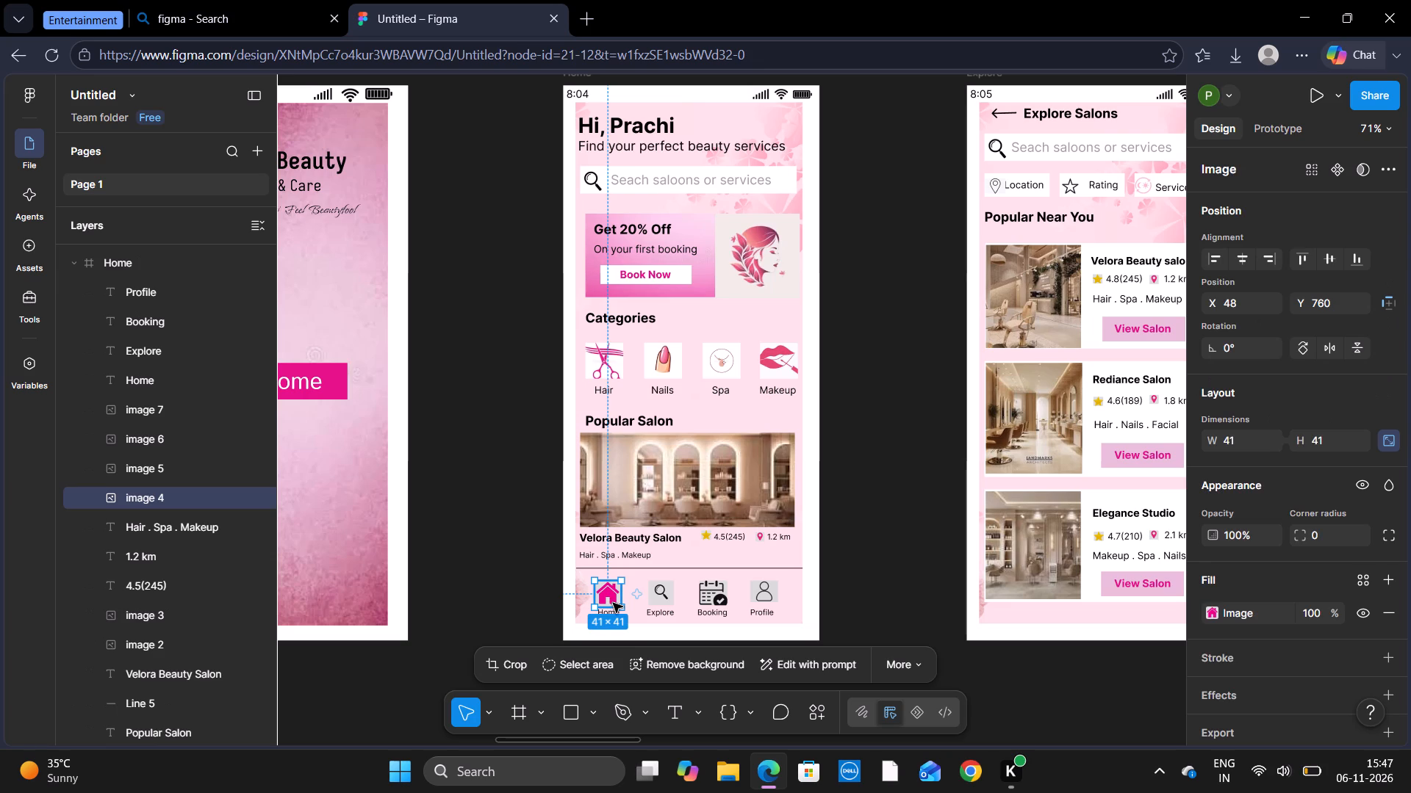
pyautogui.hotkey('ctrl', 'v')
pyautogui.moveTo(613, 603); pyautogui.dragTo(1094, 591)
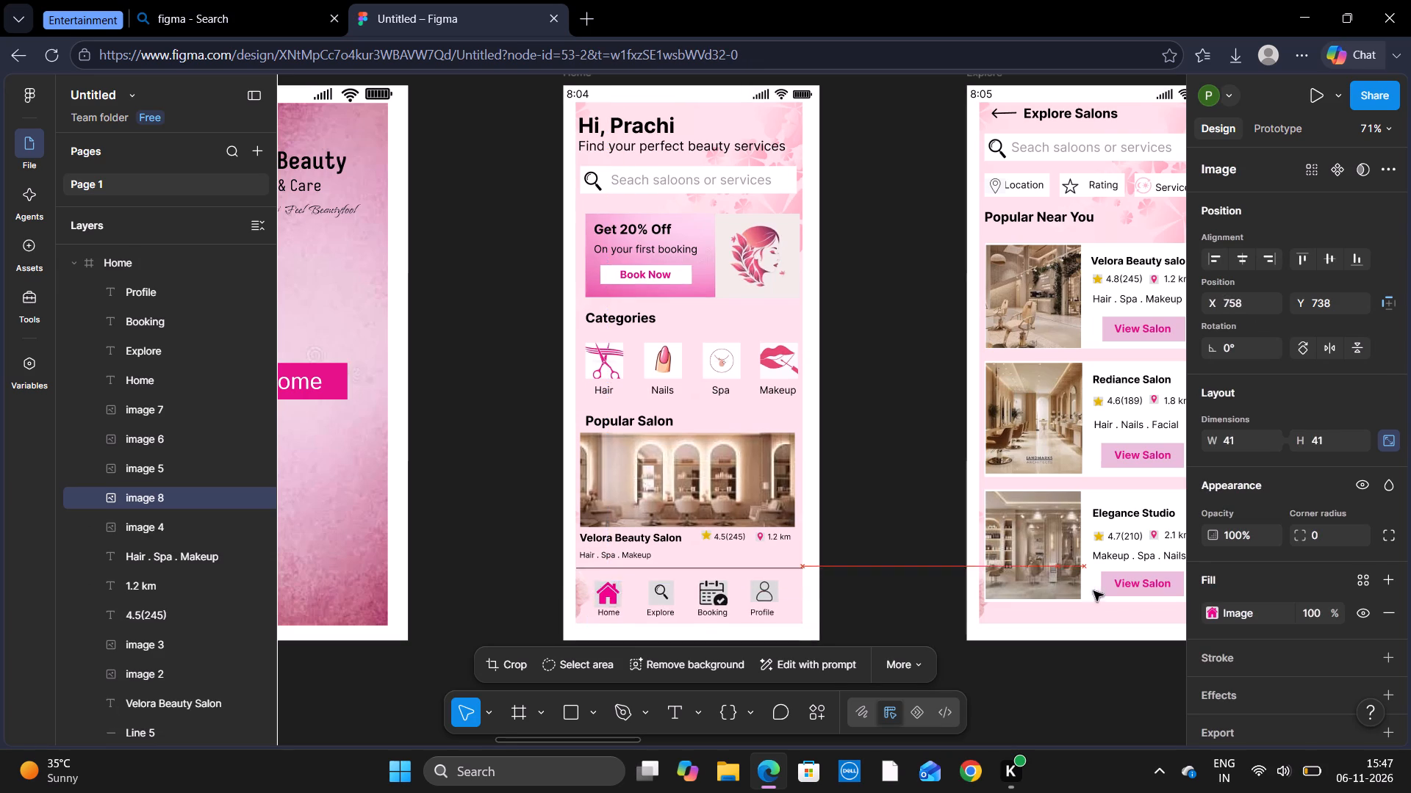
pyautogui.moveTo(1094, 591); pyautogui.dragTo(1191, 606)
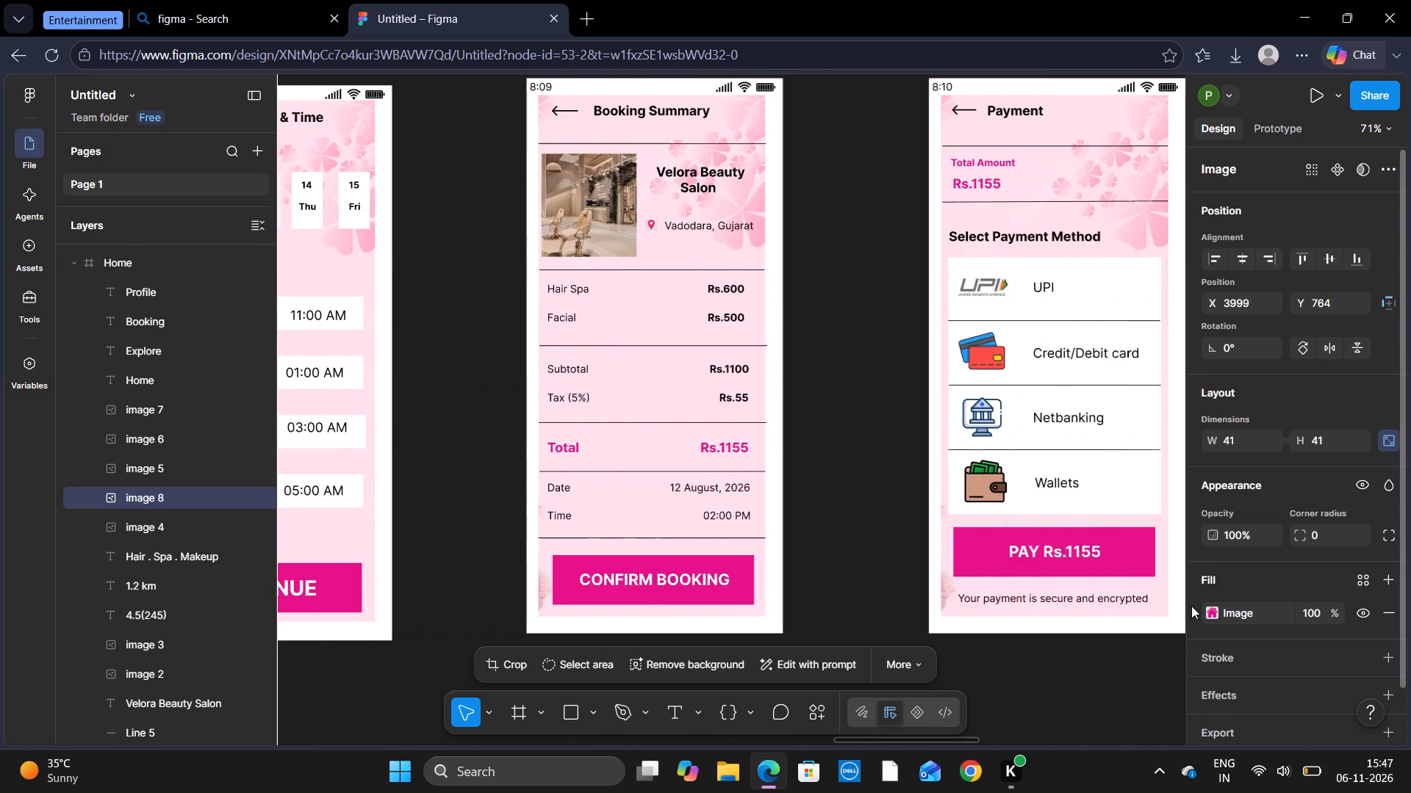
pyautogui.moveTo(1191, 606); pyautogui.dragTo(840, 605)
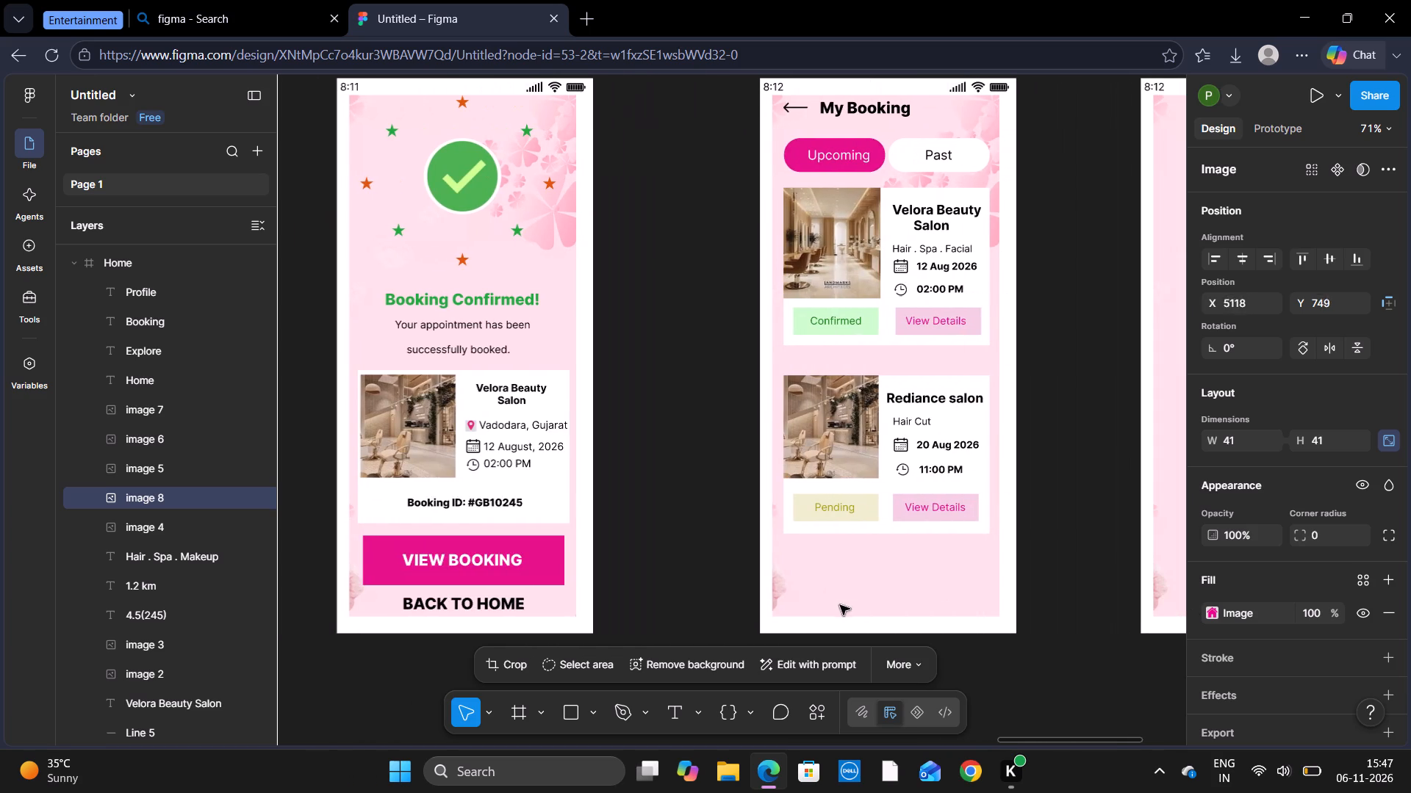
pyautogui.moveTo(840, 605); pyautogui.dragTo(810, 588)
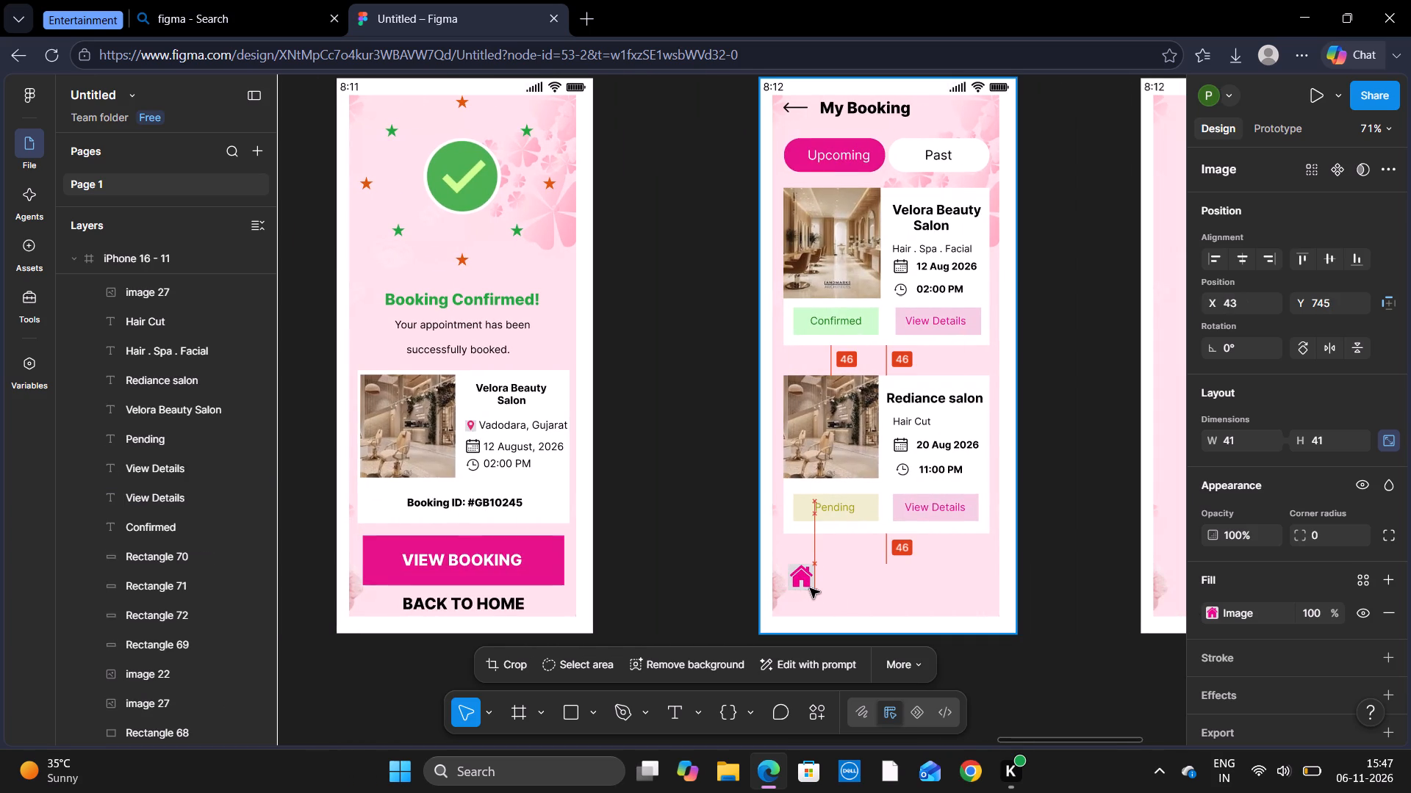
pyautogui.moveTo(810, 588); pyautogui.dragTo(805, 586)
pyautogui.click(805, 586)
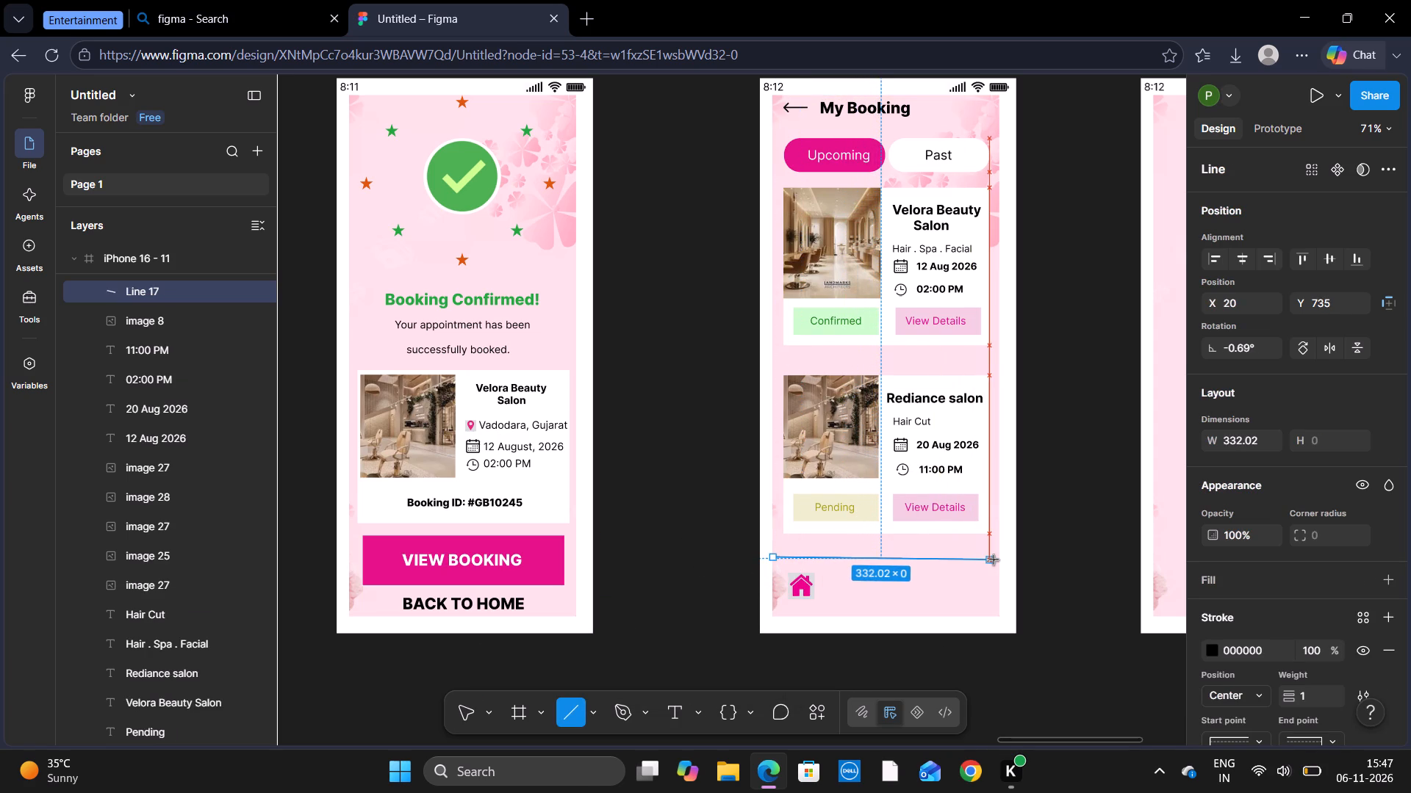
pyautogui.moveTo(994, 560); pyautogui.dragTo(1000, 559)
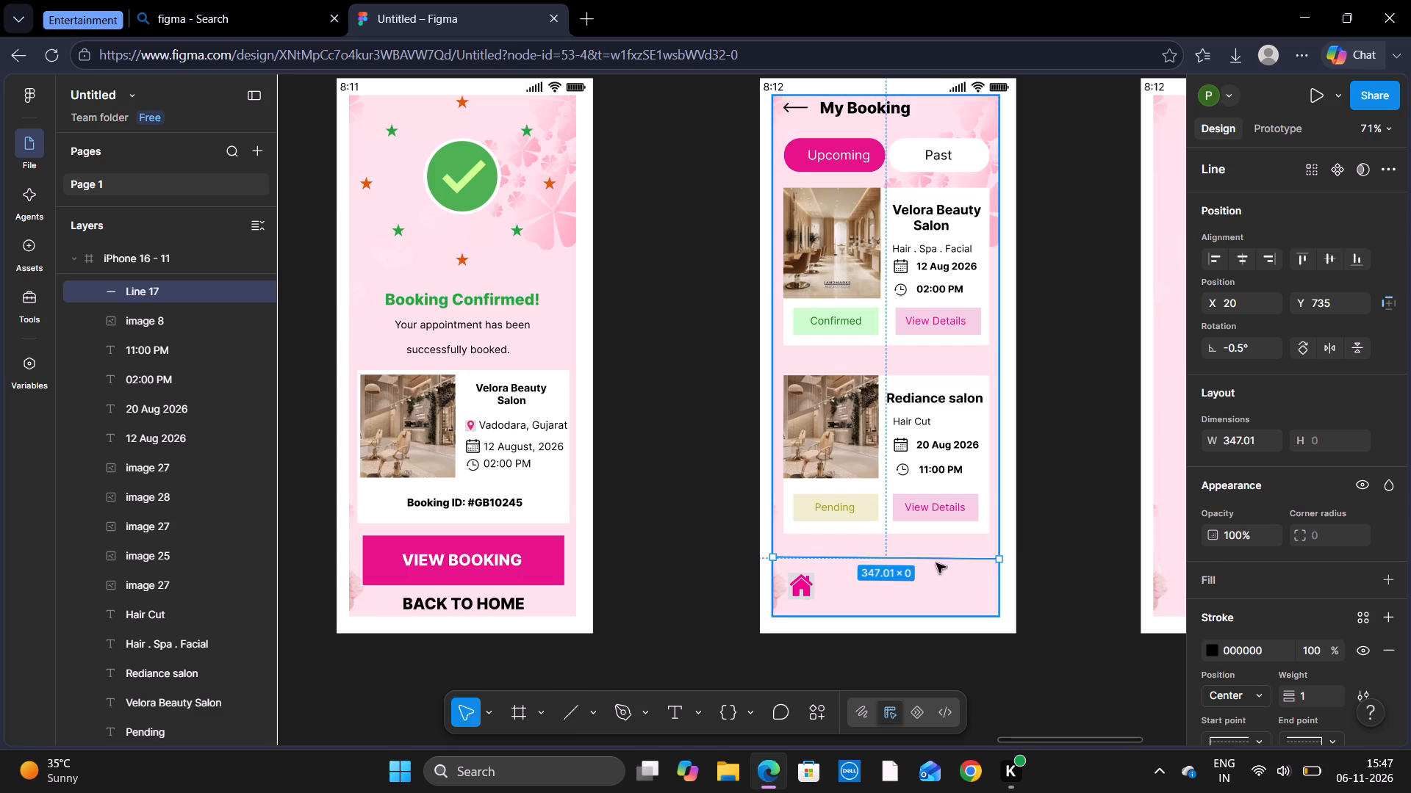
# Straighten the new divider line by moving its start point to about X 21.5, Y 737.5, level with its other end.
pyautogui.doubleClick(974, 560)
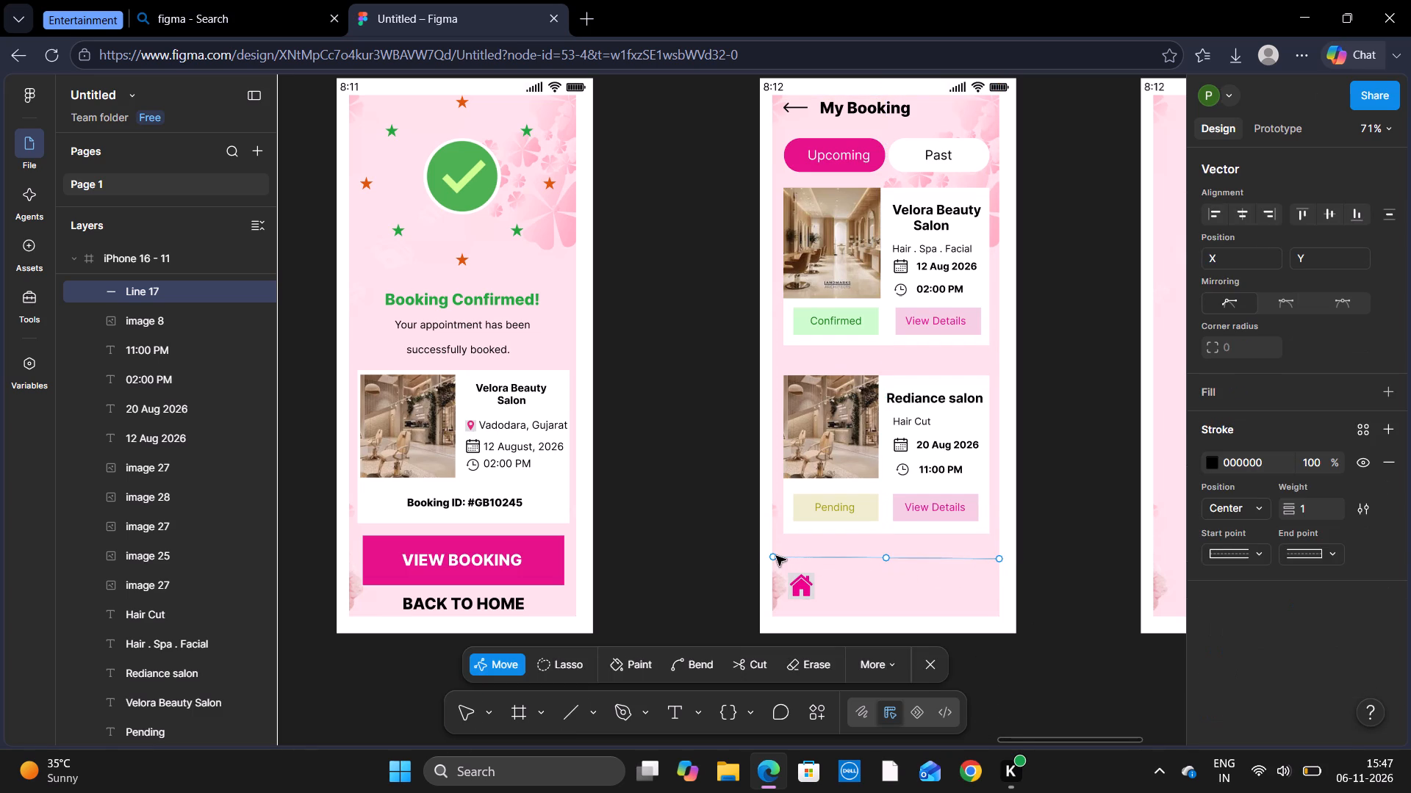
pyautogui.click(774, 557)
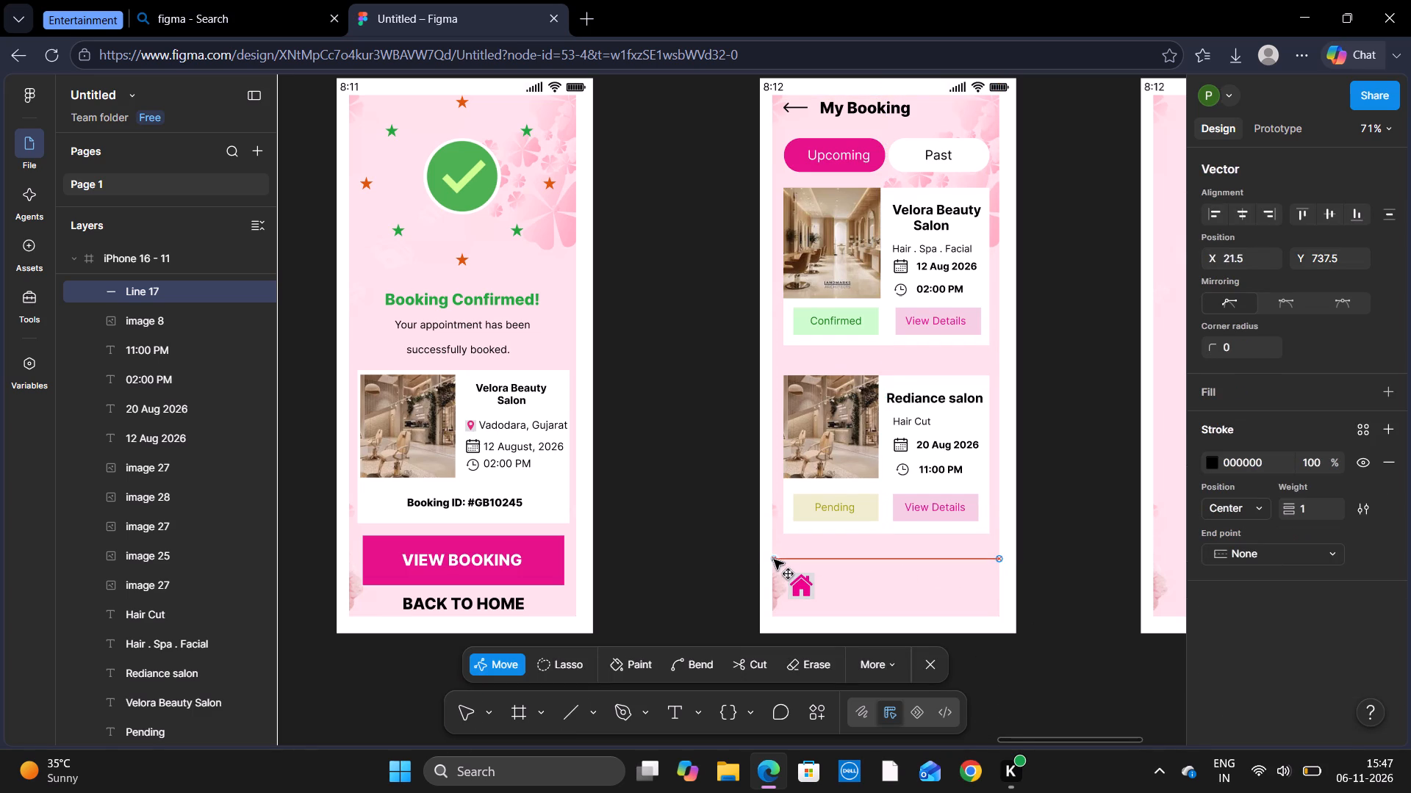
pyautogui.click(1073, 604)
pyautogui.click(933, 671)
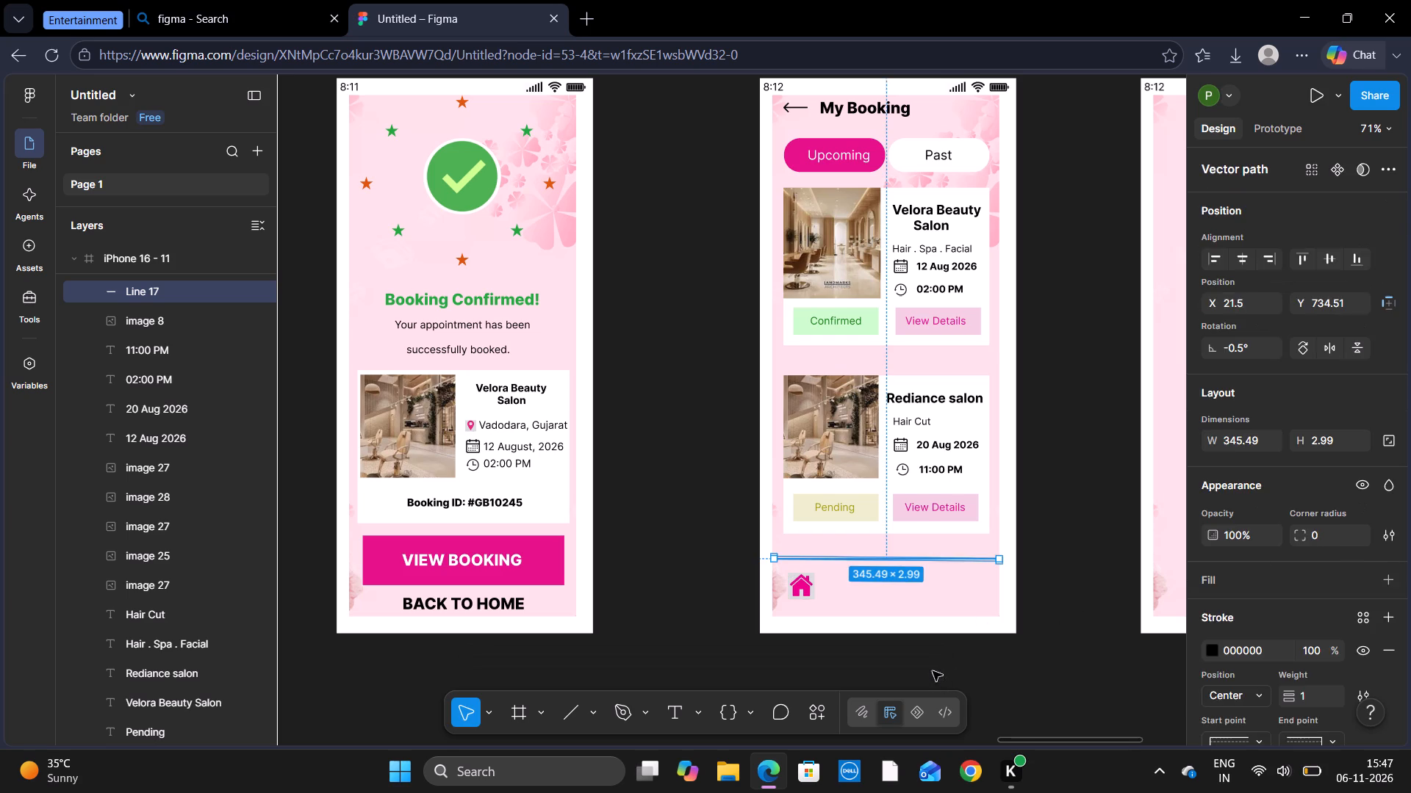
pyautogui.click(969, 671)
# Copy the Explore magnifier icon from the Home screen's bottom bar to beside the home icon on My Booking, at about X 126, Y 759.
pyautogui.hscroll(7, 969, 671)
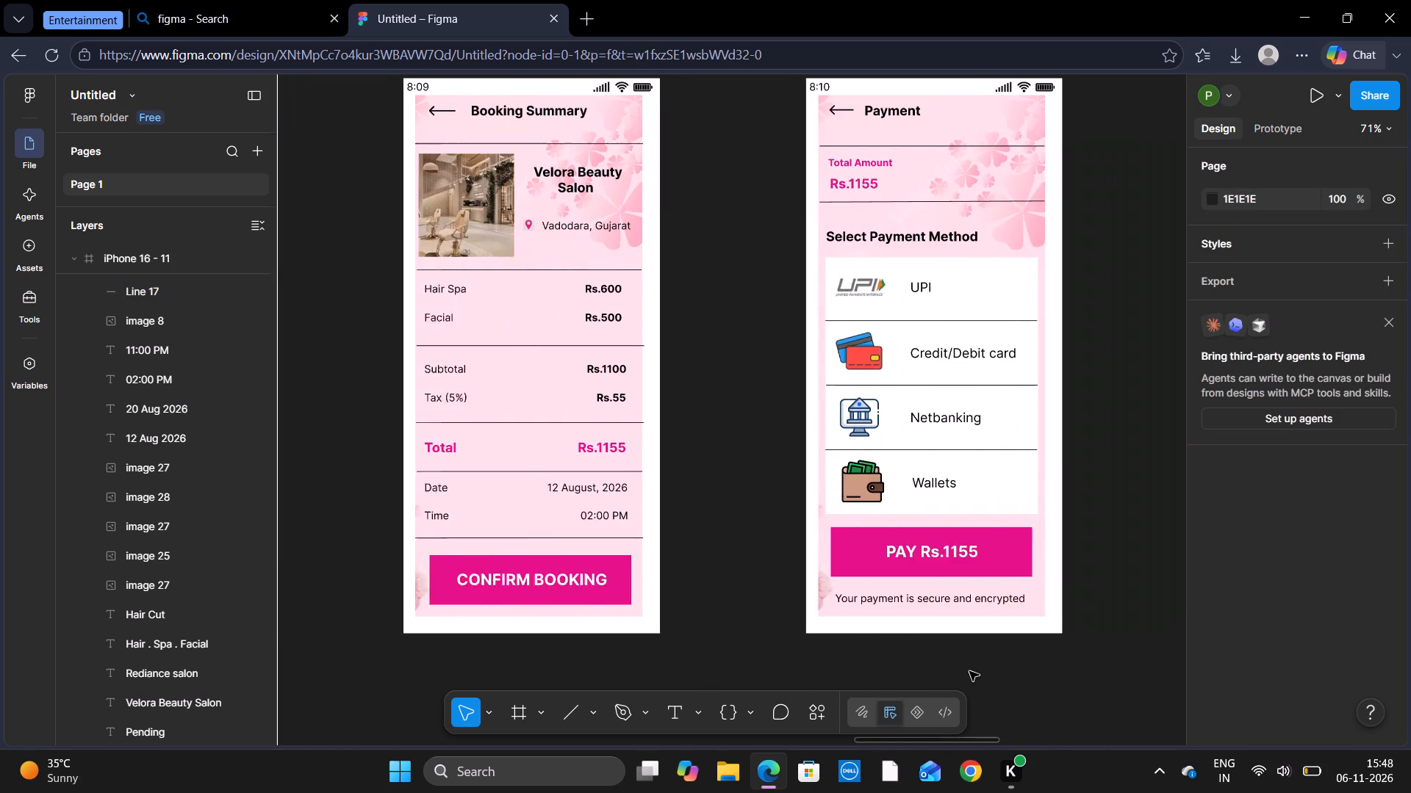
pyautogui.hscroll(9, 969, 671)
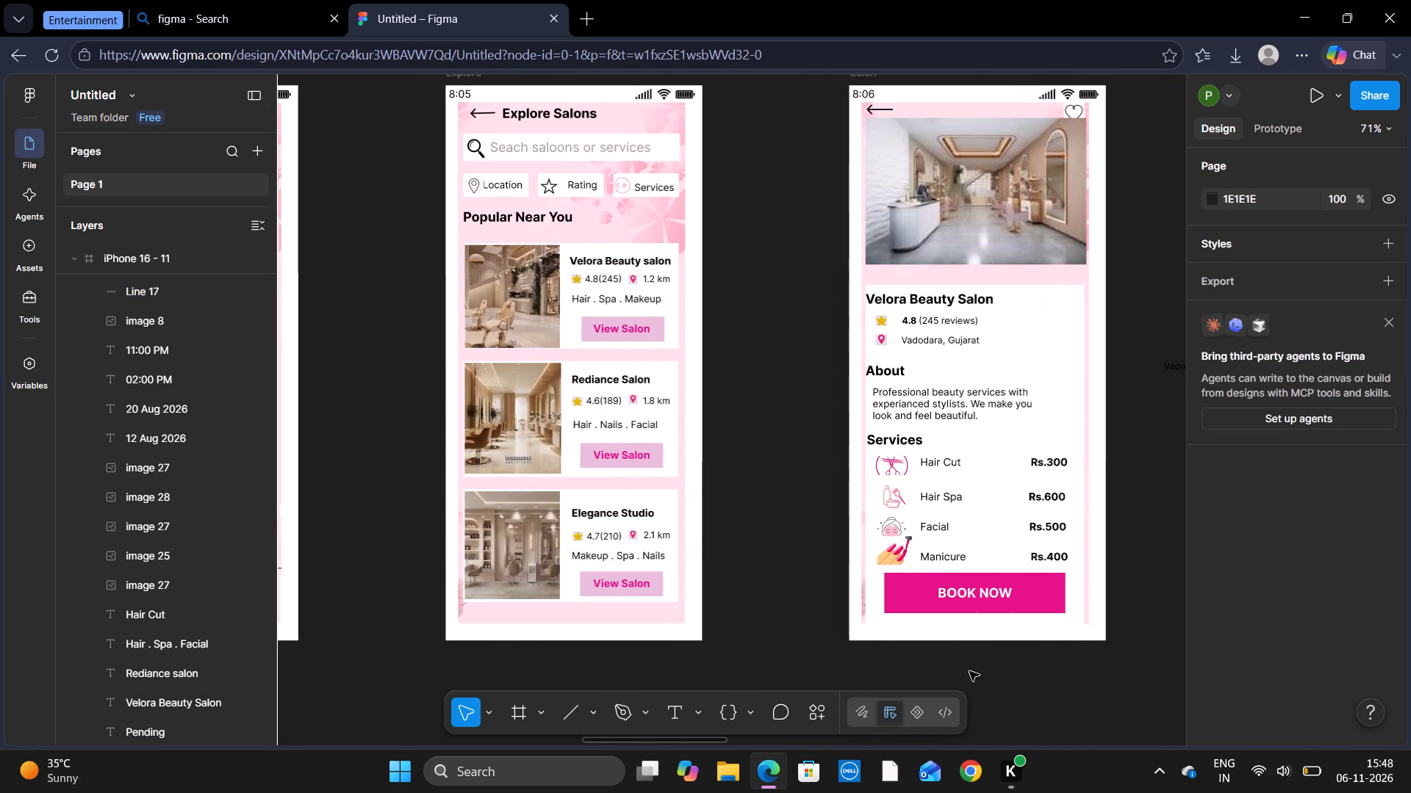
pyautogui.hscroll(2, 969, 671)
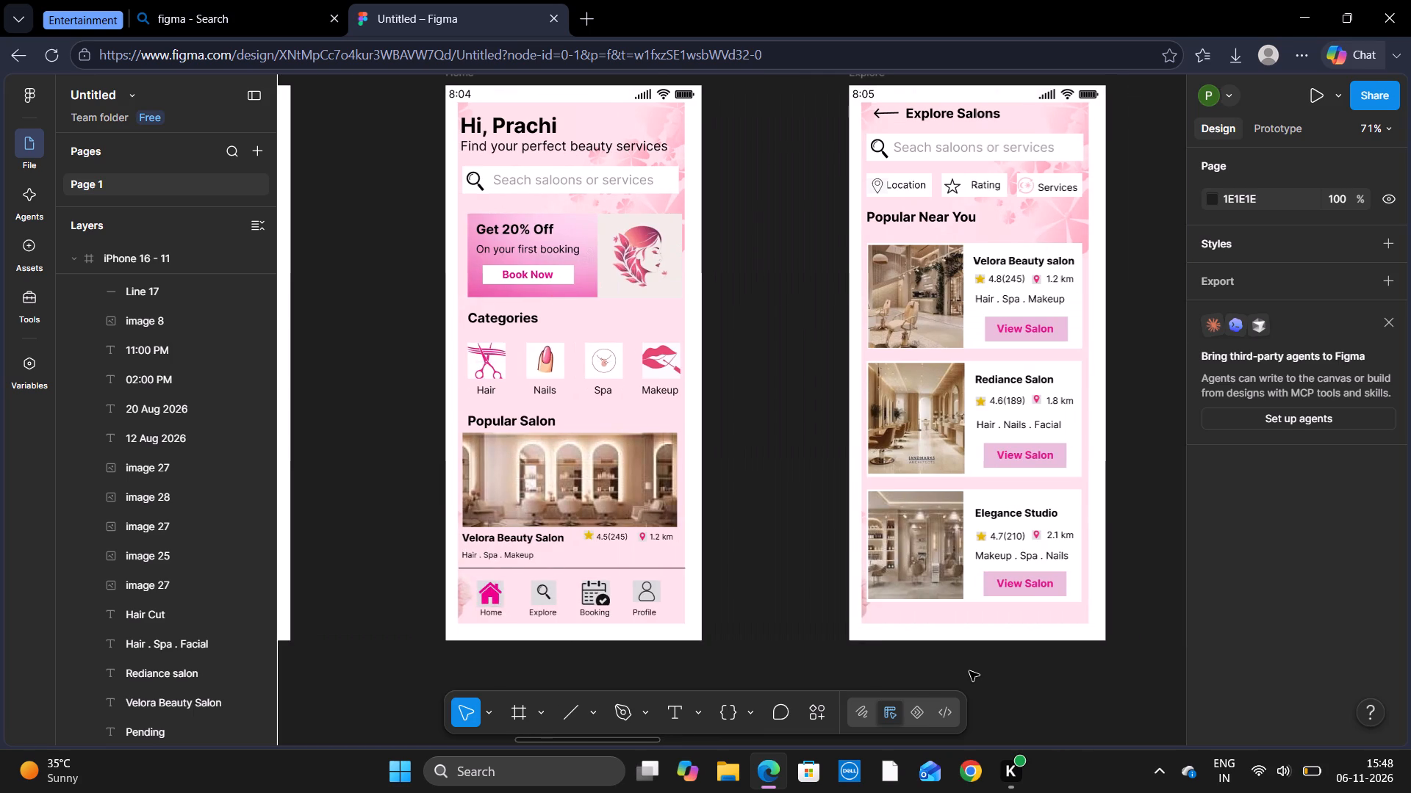
pyautogui.click(550, 591)
pyautogui.hotkey('ctrl', 'c')
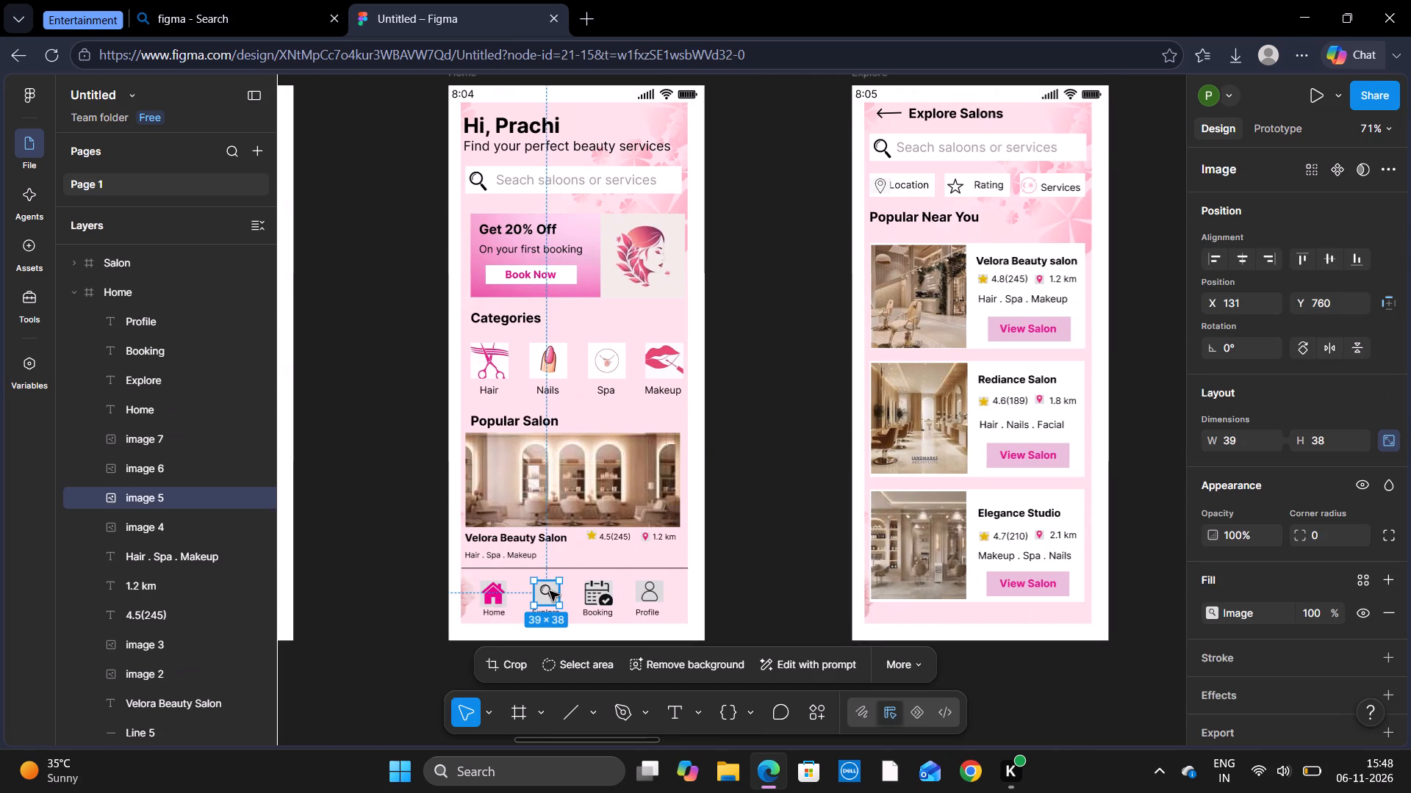
pyautogui.hotkey('ctrl', 'v')
pyautogui.moveTo(550, 591); pyautogui.dragTo(1015, 554)
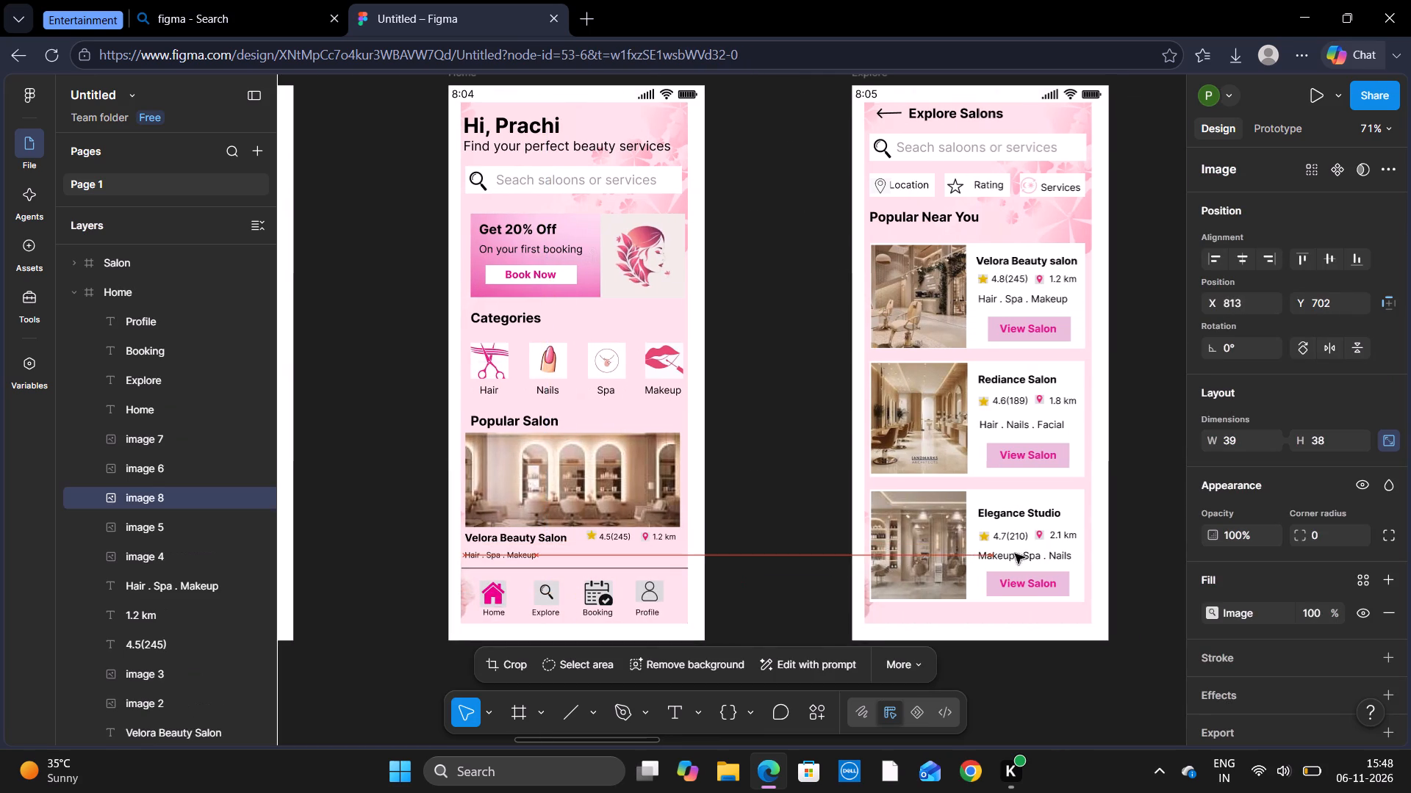
pyautogui.moveTo(1015, 554); pyautogui.dragTo(1275, 562)
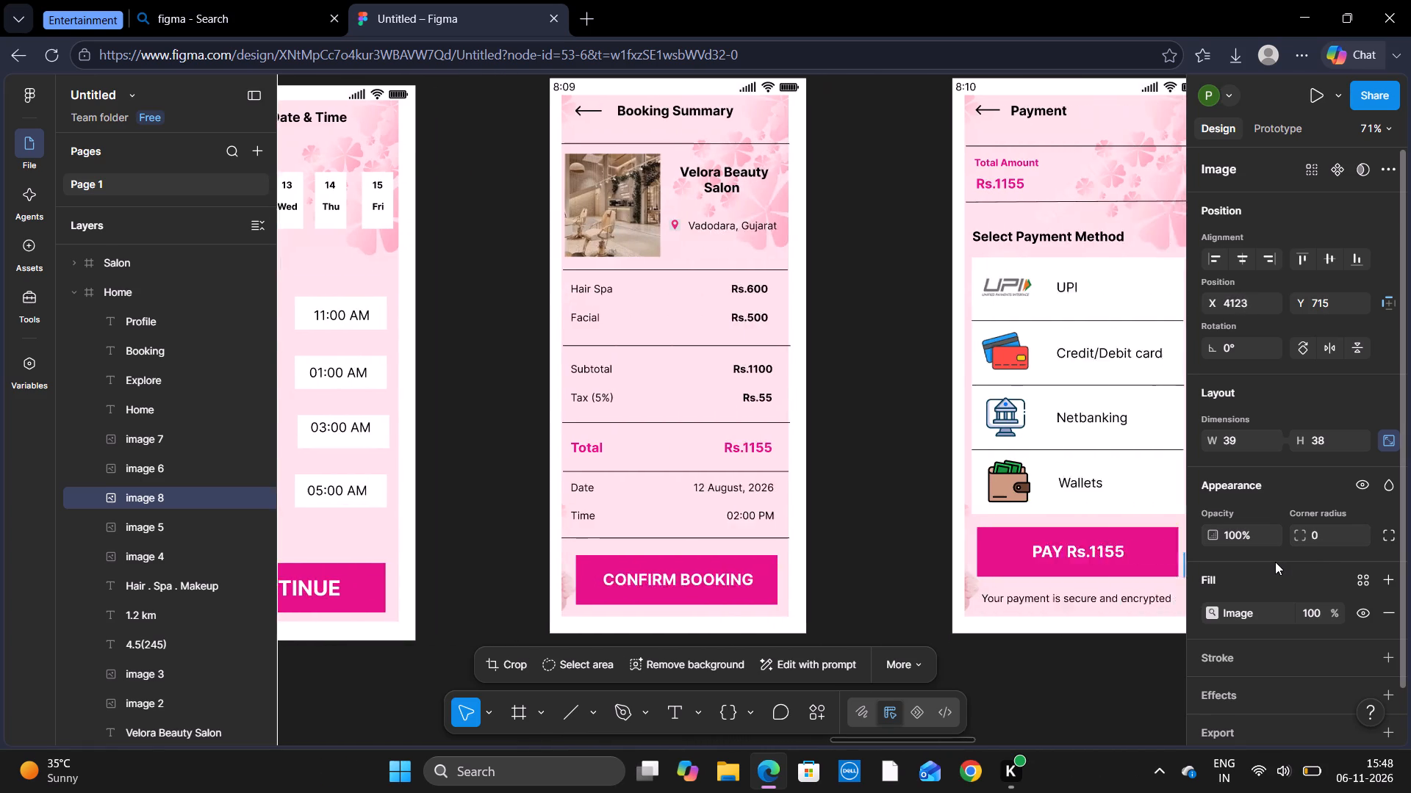
pyautogui.moveTo(1275, 562); pyautogui.dragTo(969, 576)
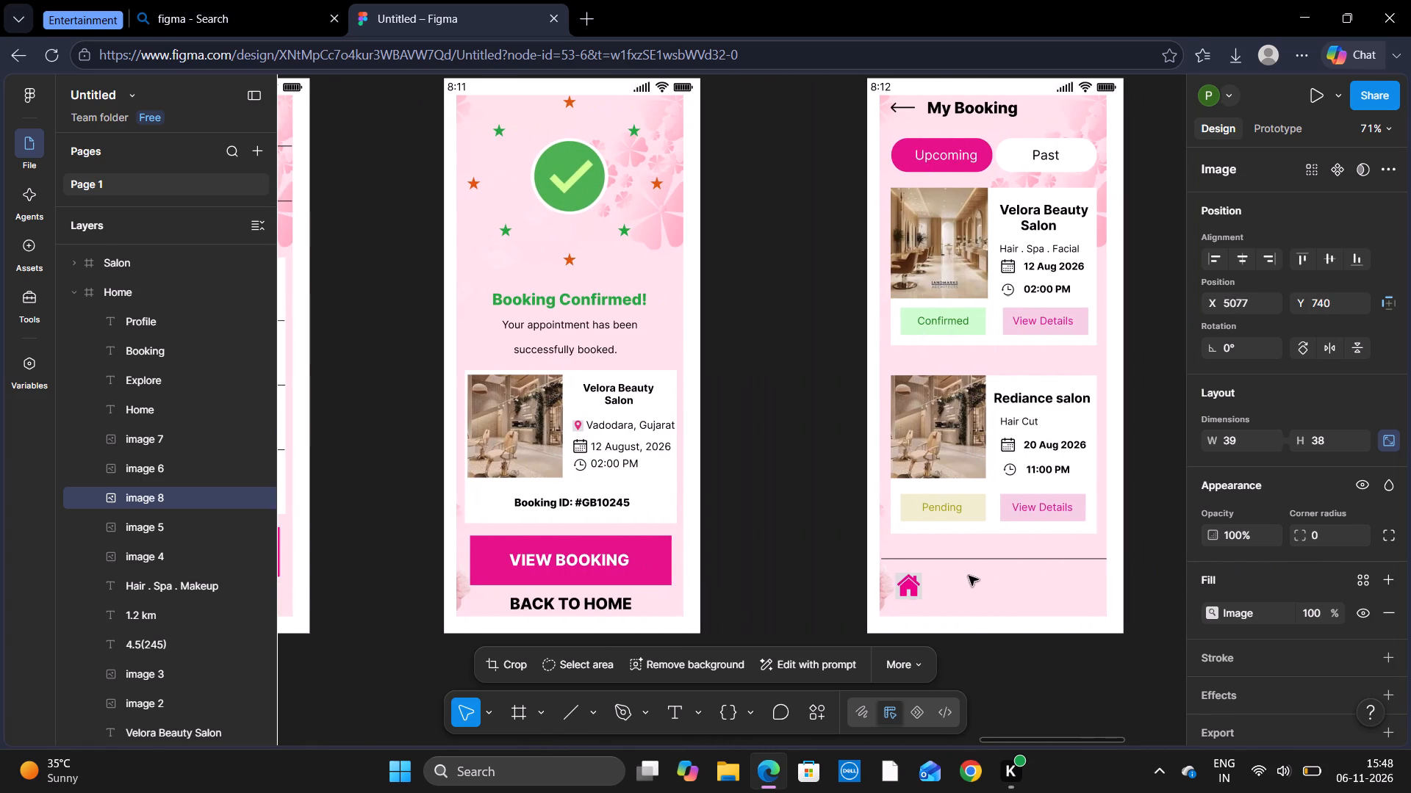
pyautogui.moveTo(969, 576); pyautogui.dragTo(965, 582)
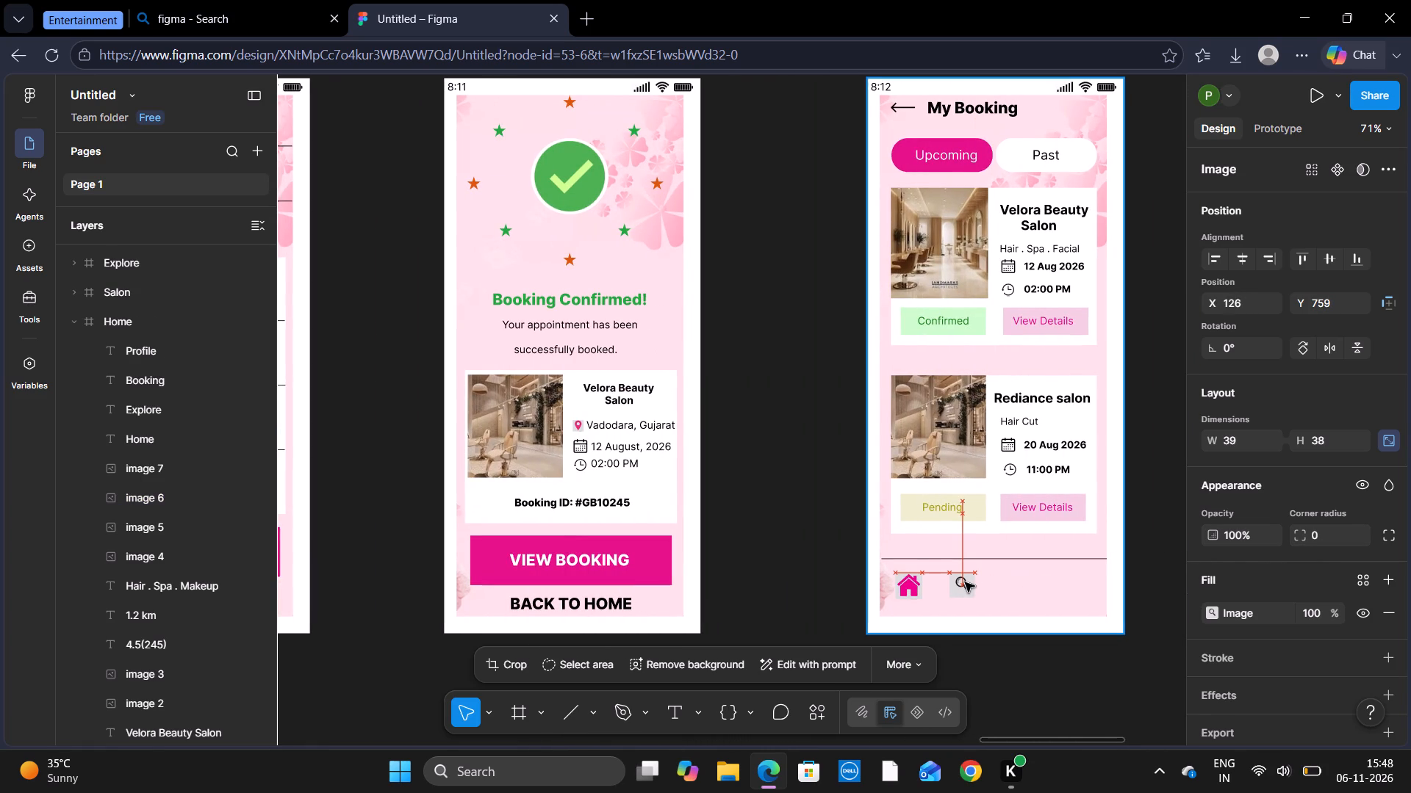
# Adjust the icon spacing on My Booking, moving the home icon to about X 51 and the magnifier icon to about X 123.
pyautogui.click(908, 586)
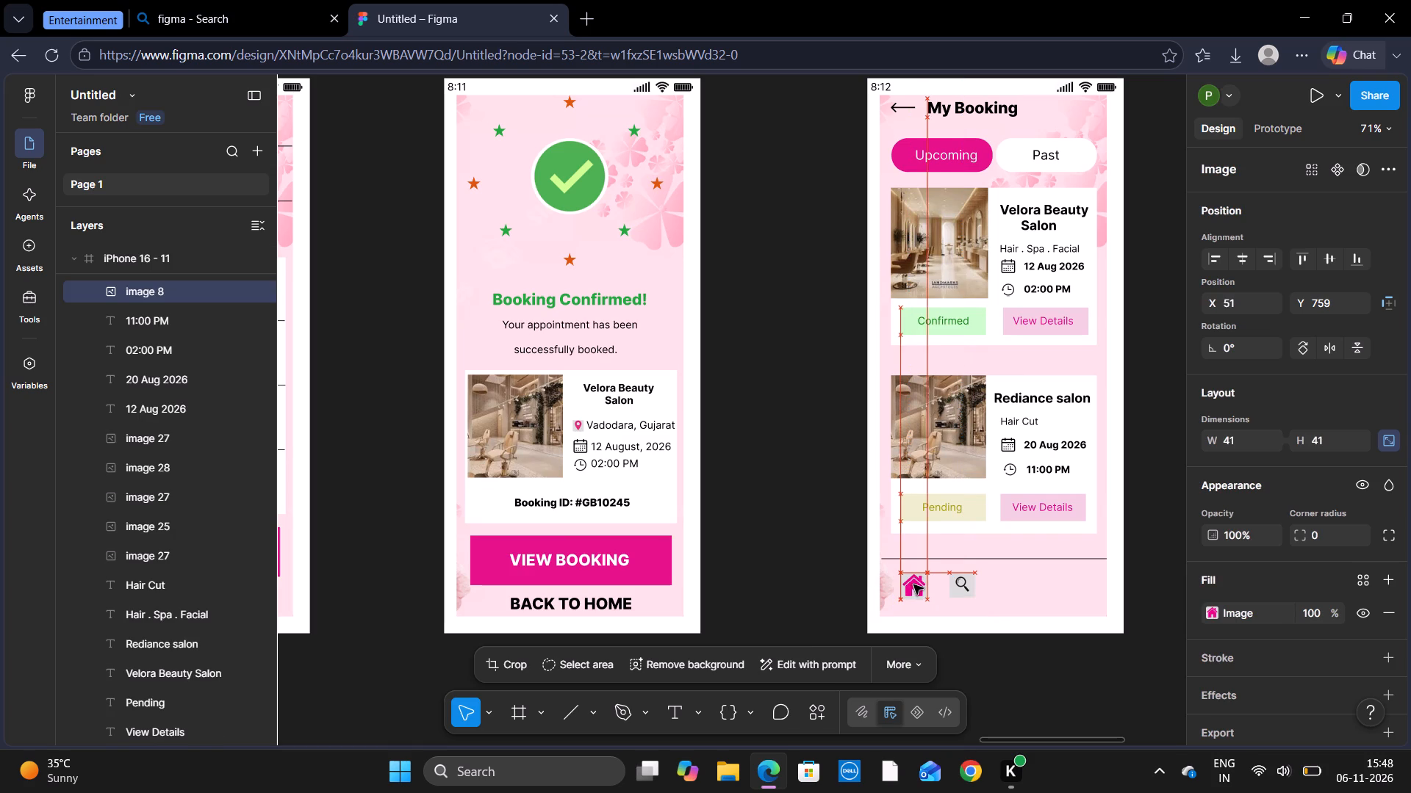
pyautogui.click(972, 584)
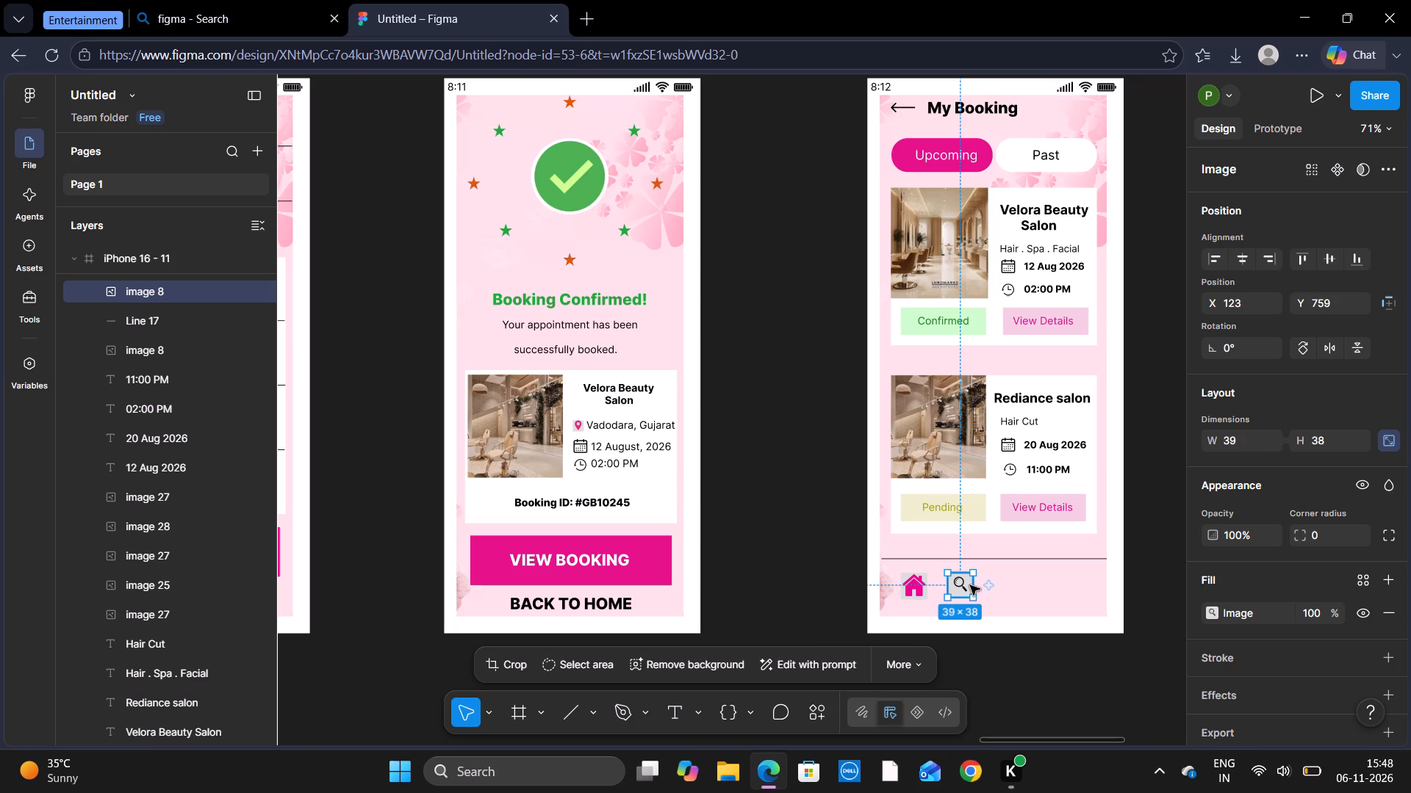
# Copy the Booking calendar icon from the Home screen's bottom bar to My Booking, beside the magnifier icon at about X 211, Y 760.
pyautogui.hscroll(15, 748, 580)
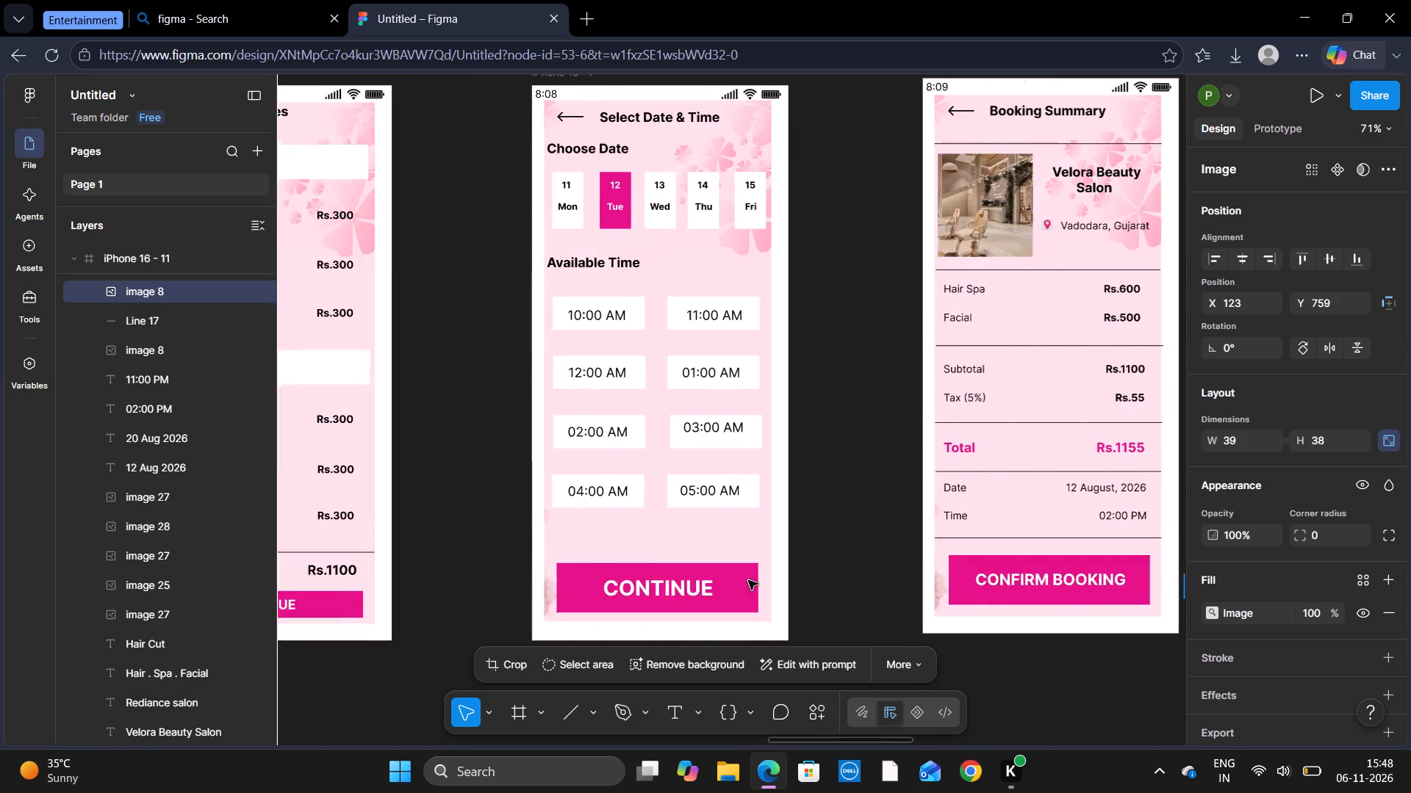
pyautogui.hscroll(5, 748, 580)
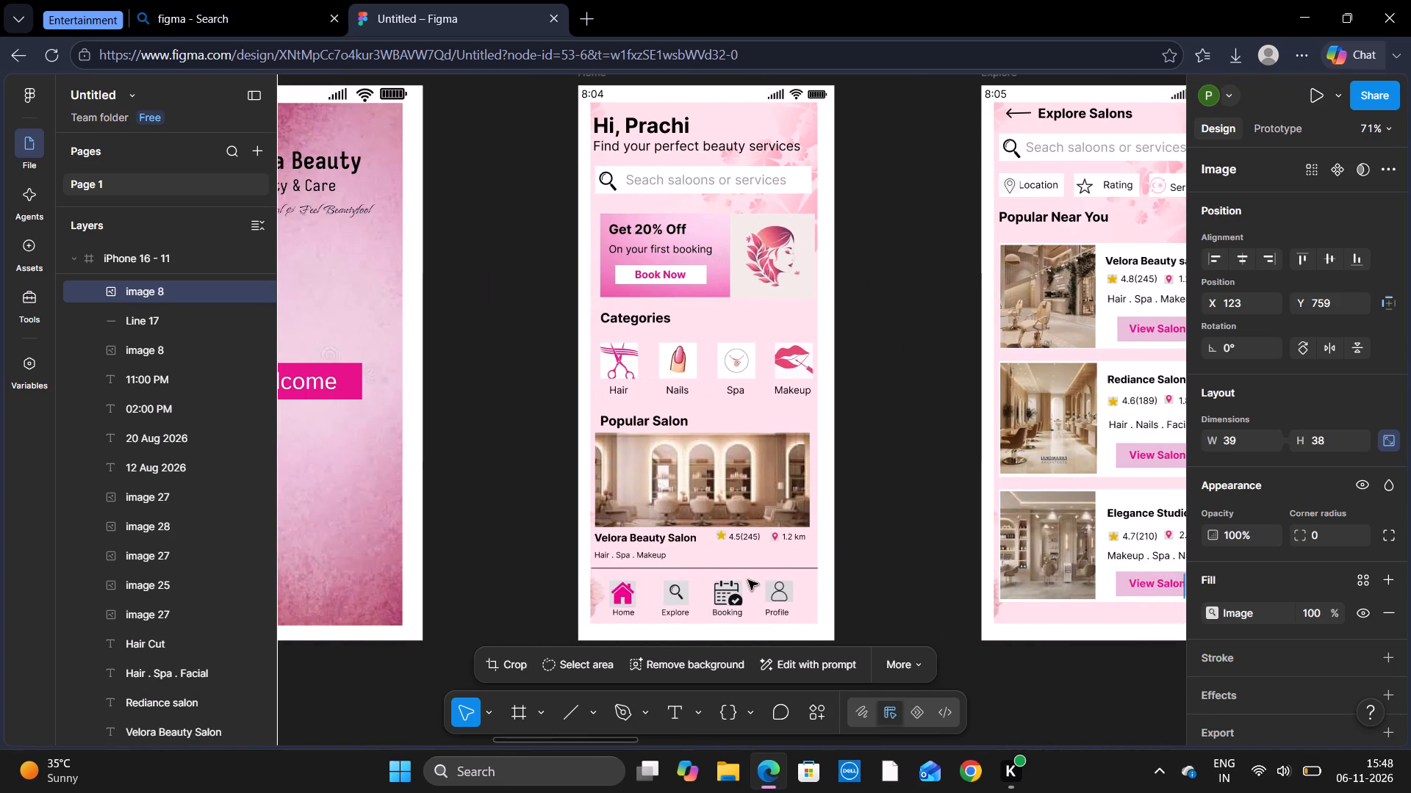
pyautogui.hscroll(1, 748, 580)
pyautogui.click(727, 600)
pyautogui.hotkey('ctrl', 'c')
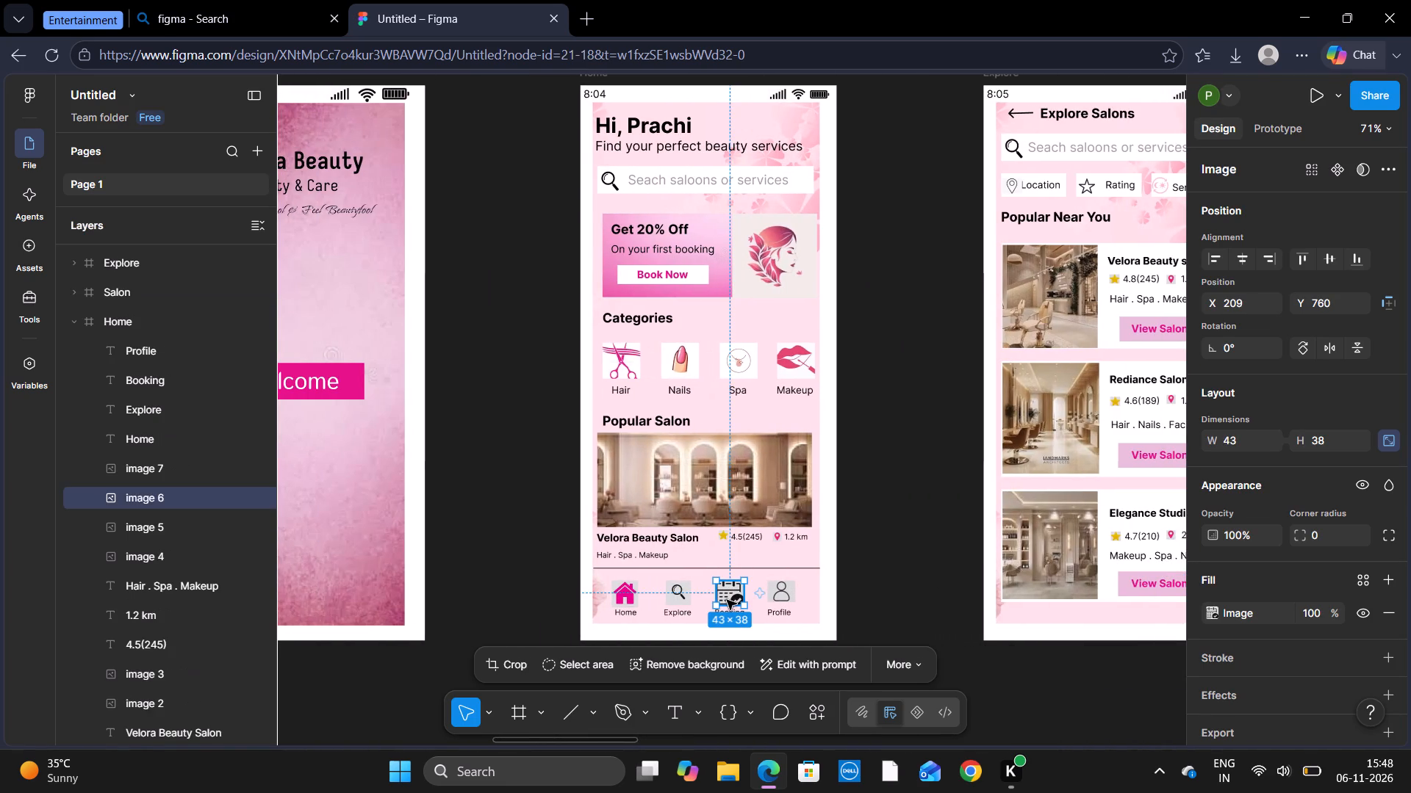
pyautogui.hotkey('ctrl', 'v')
pyautogui.moveTo(727, 600); pyautogui.dragTo(1174, 530)
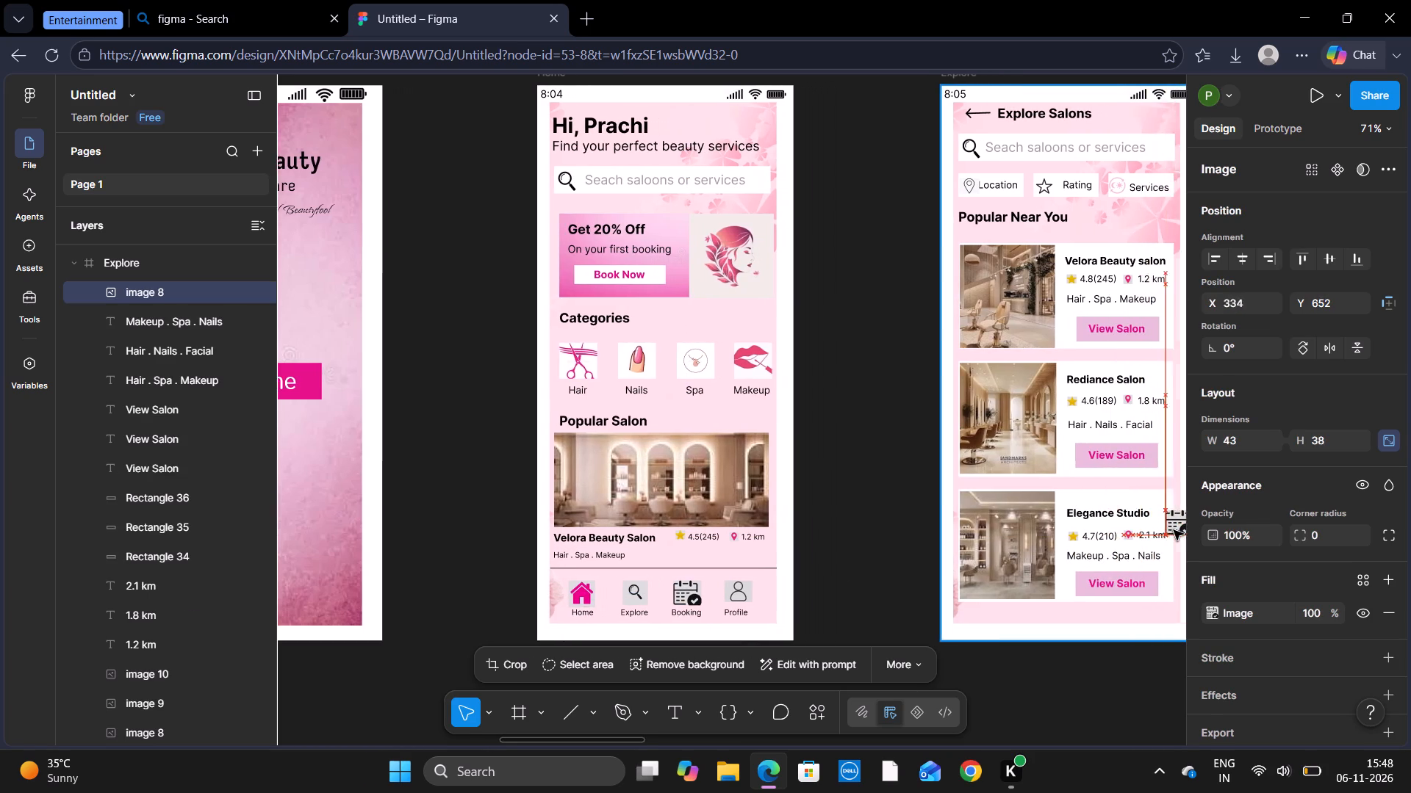
pyautogui.moveTo(1174, 530); pyautogui.dragTo(1174, 554)
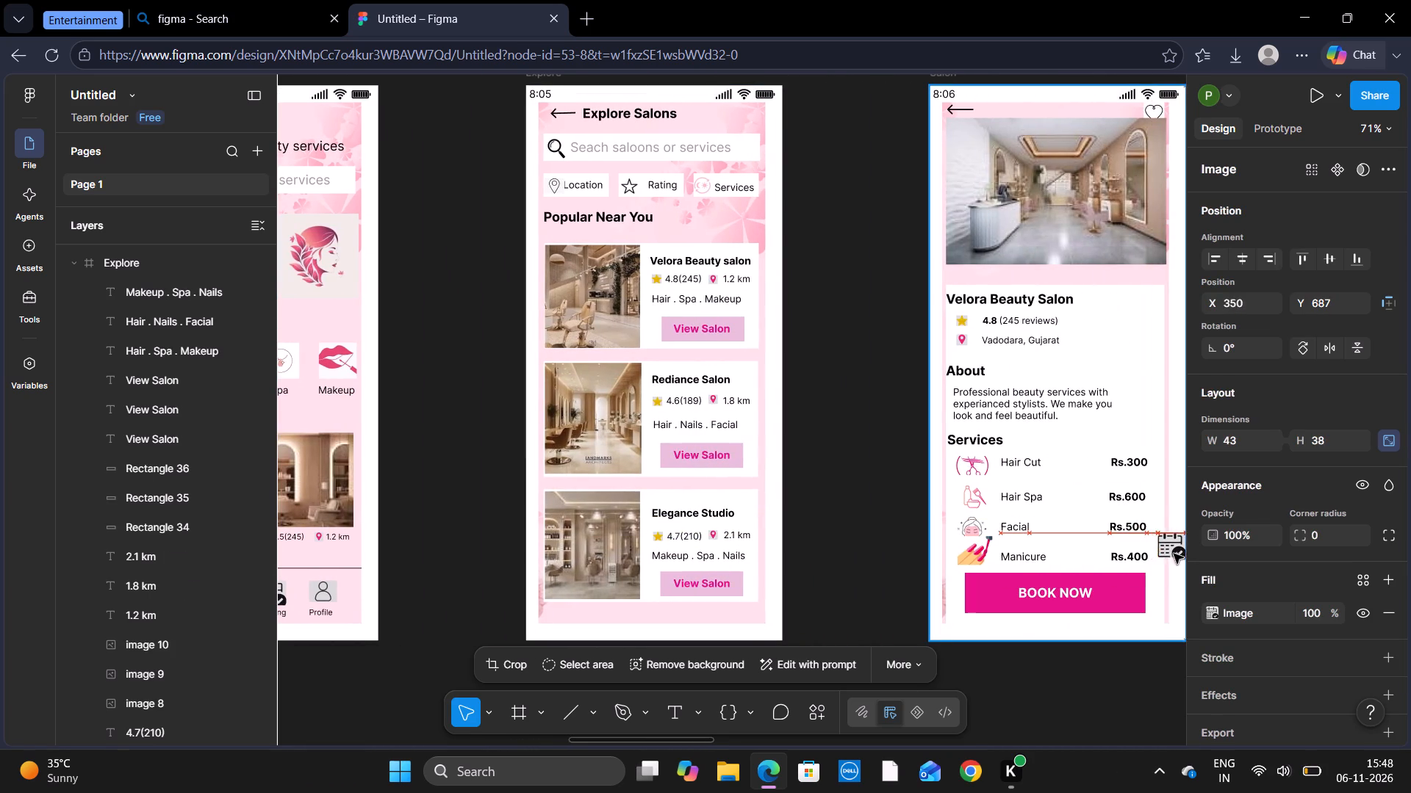
pyautogui.moveTo(1174, 554); pyautogui.dragTo(1196, 554)
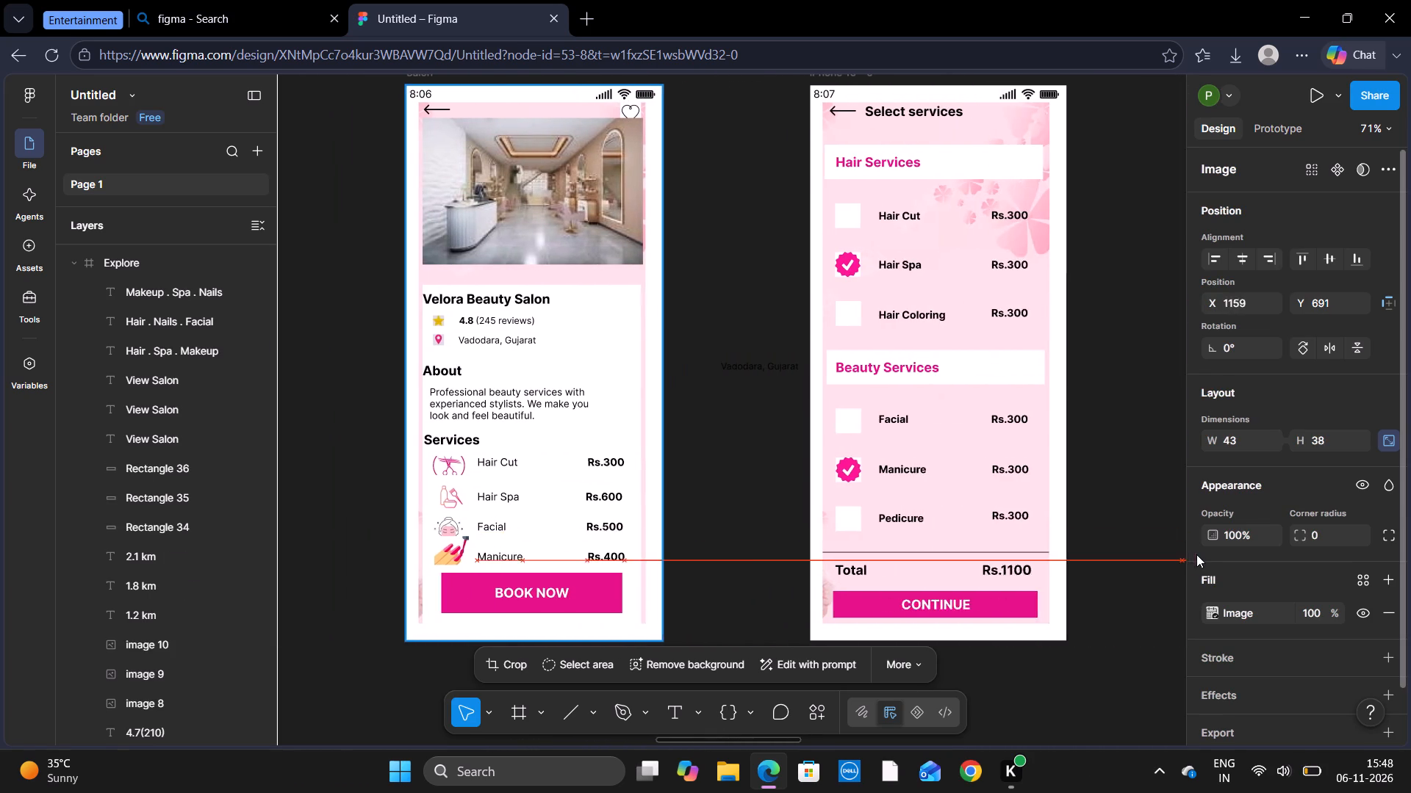
pyautogui.moveTo(1196, 554); pyautogui.dragTo(1205, 554)
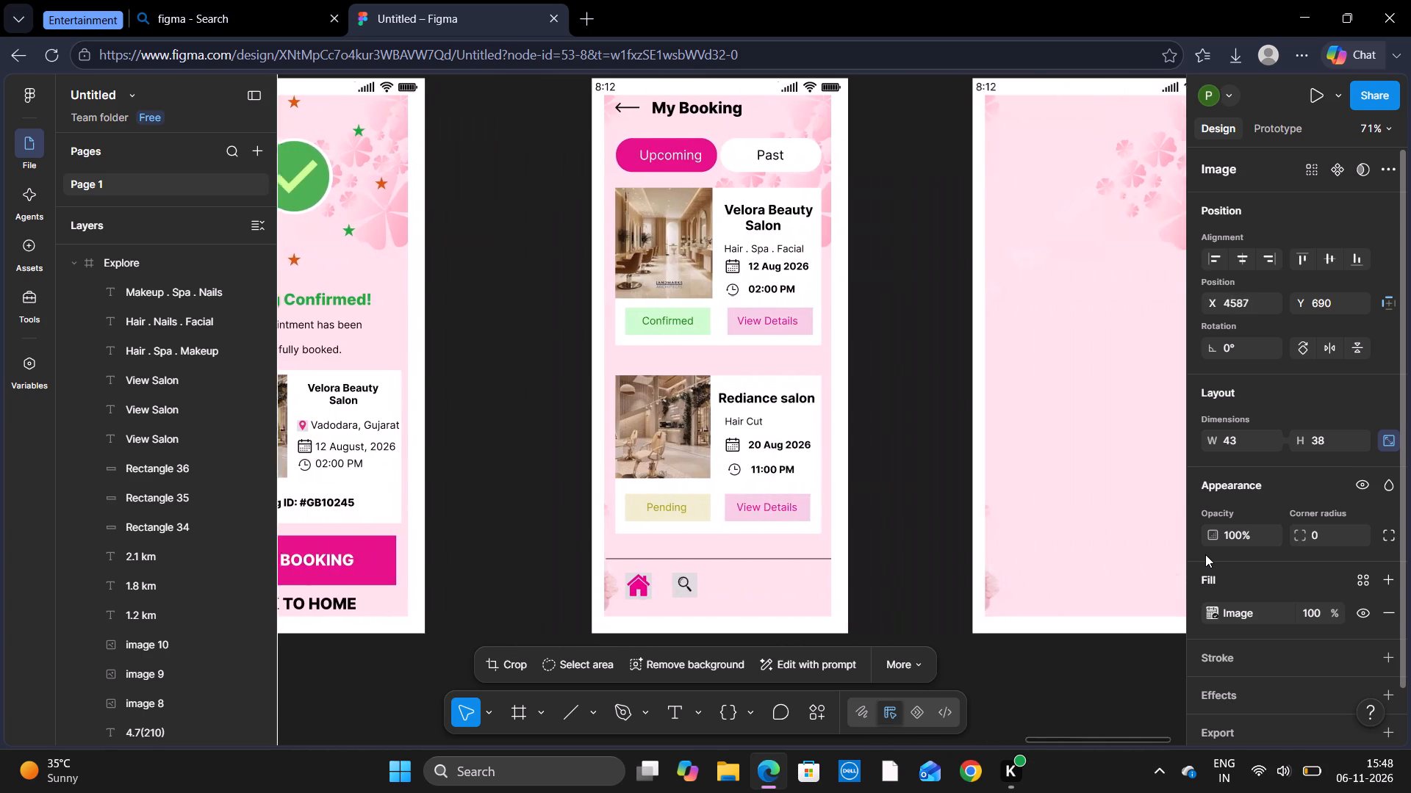
pyautogui.moveTo(1205, 554); pyautogui.dragTo(543, 584)
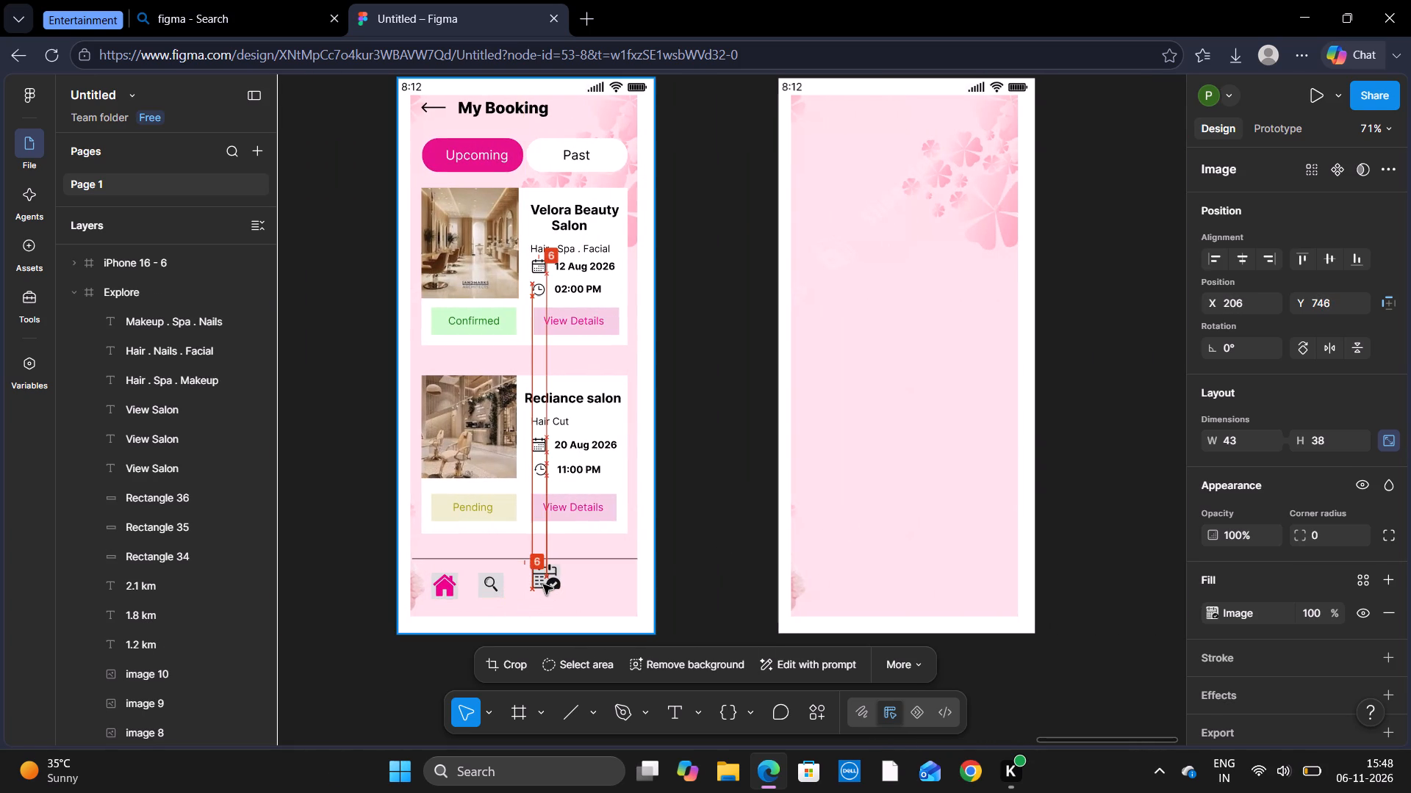
pyautogui.moveTo(543, 584); pyautogui.dragTo(548, 592)
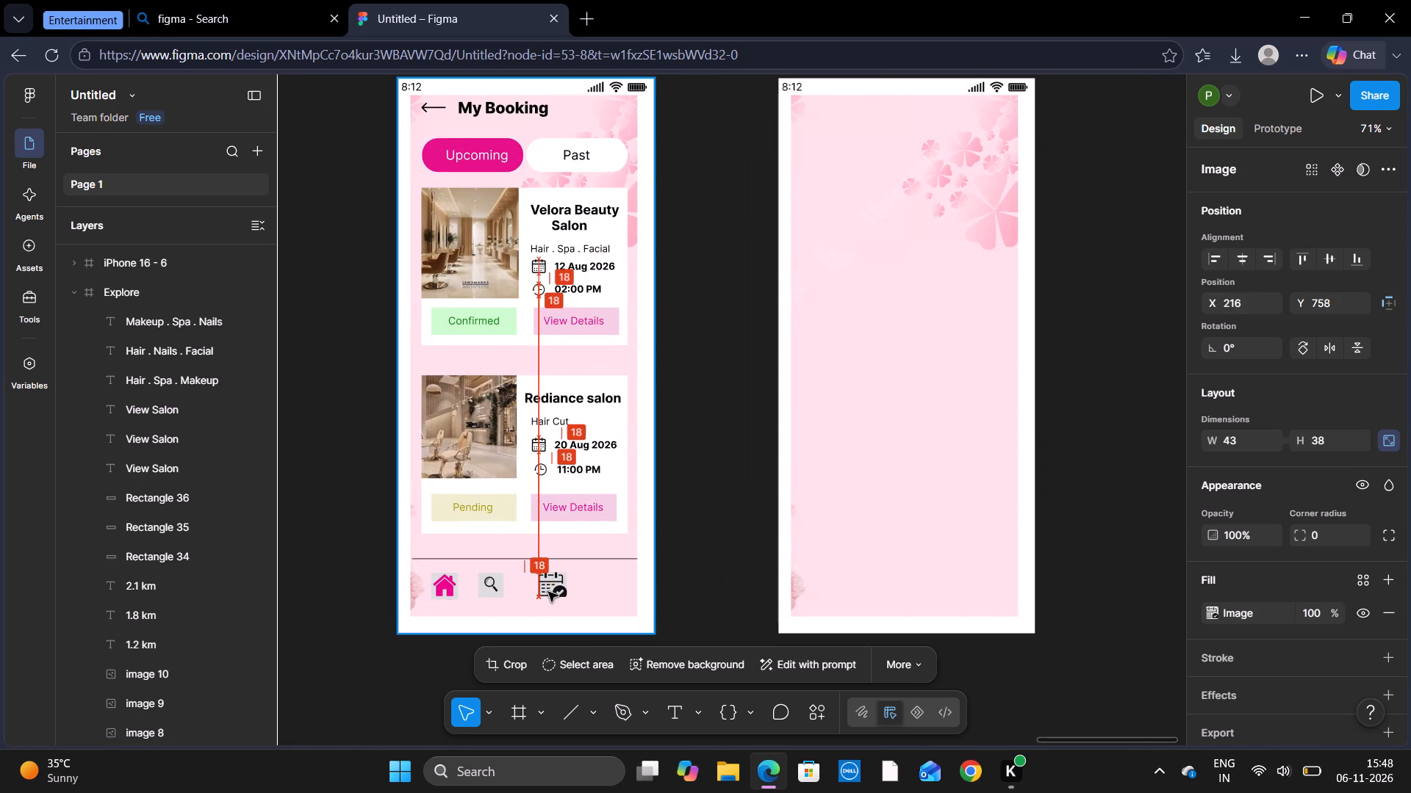
pyautogui.moveTo(548, 592); pyautogui.dragTo(547, 593)
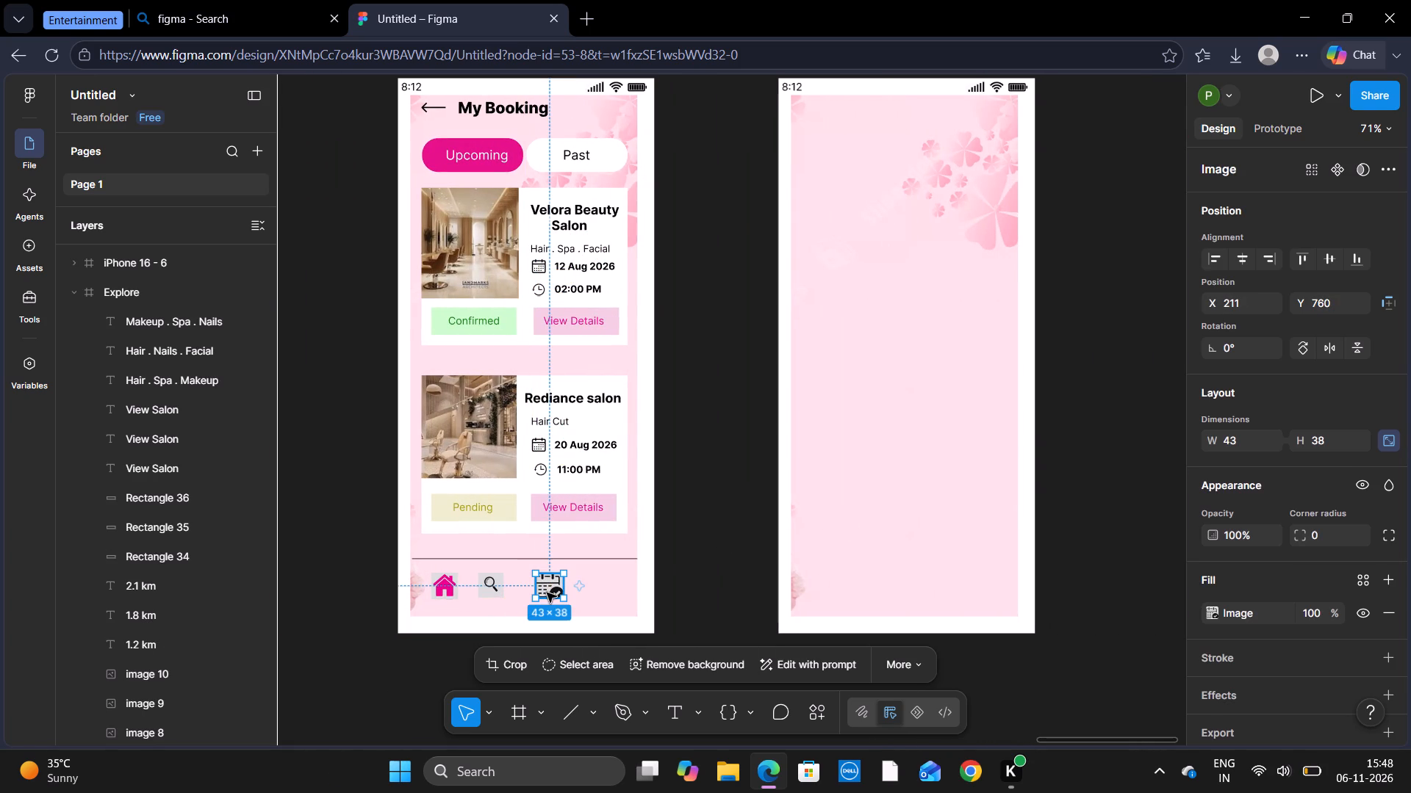
# Move the magnifier icon on My Booking to about X 132, Y 760, midway between the home and calendar icons.
pyautogui.moveTo(487, 589); pyautogui.dragTo(494, 589)
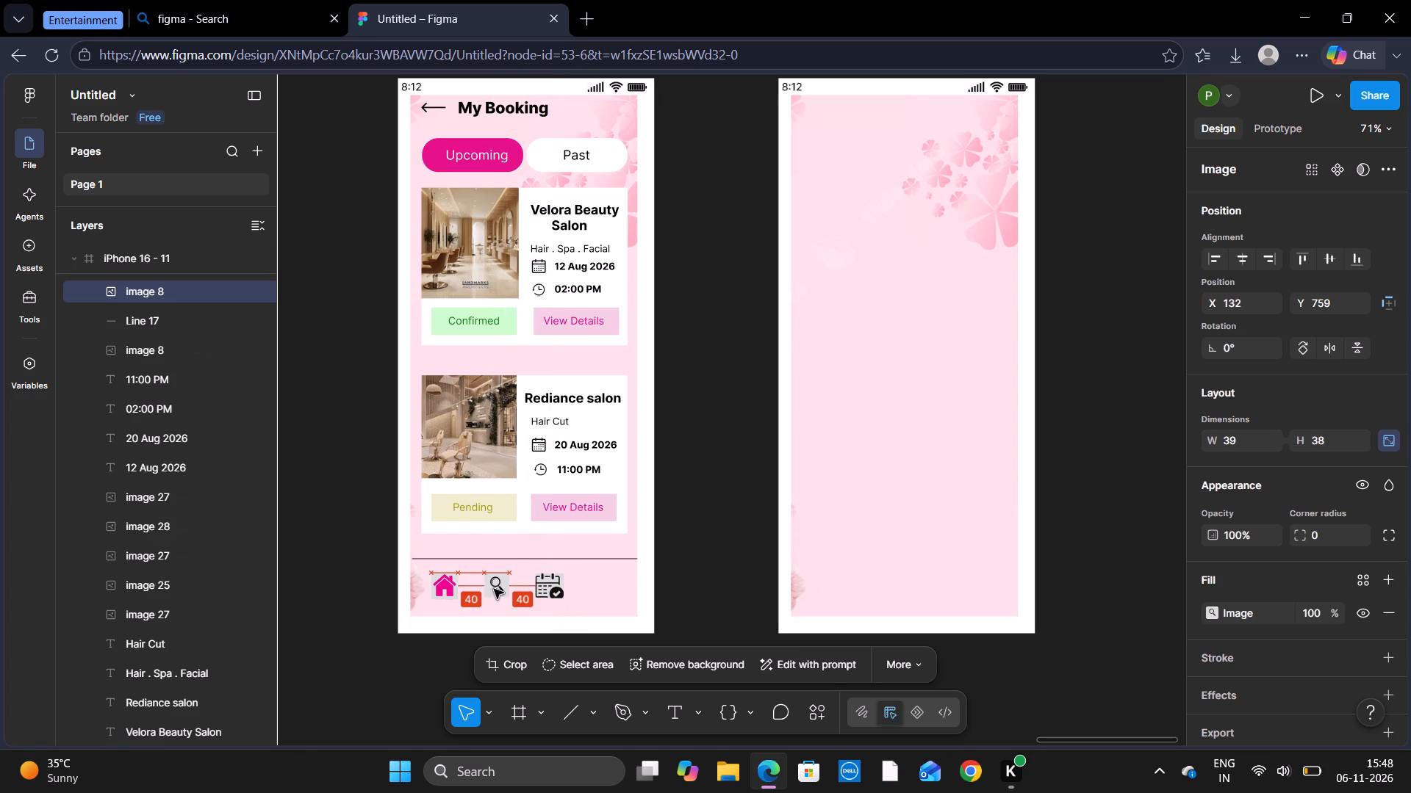
pyautogui.moveTo(494, 589); pyautogui.dragTo(495, 590)
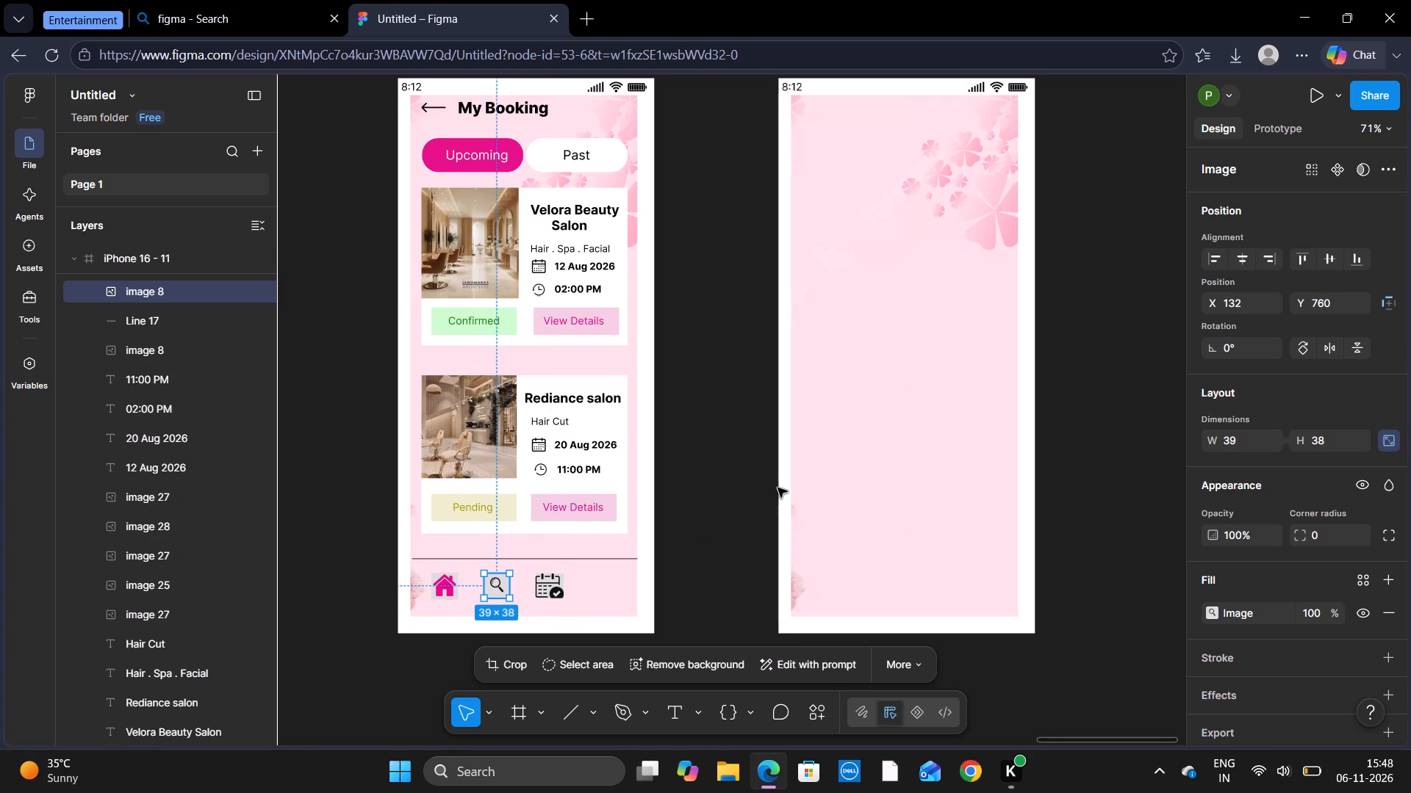
# Copy the Profile icon from the Home screen's bottom bar to My Booking, beside the calendar icon.
pyautogui.hscroll(20, 778, 488)
pyautogui.hscroll(10, 778, 488)
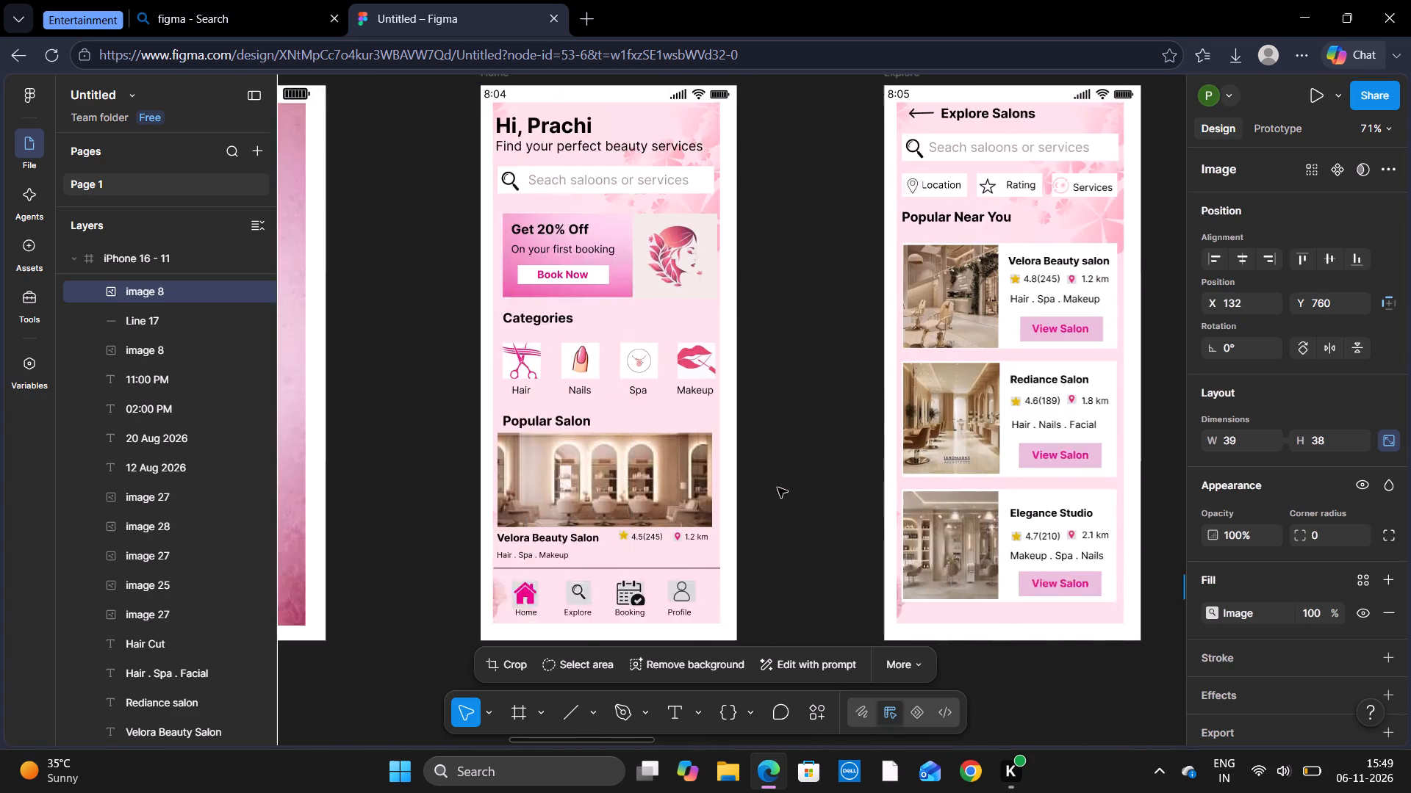
pyautogui.hscroll(1, 778, 488)
pyautogui.hscroll(-2, 778, 488)
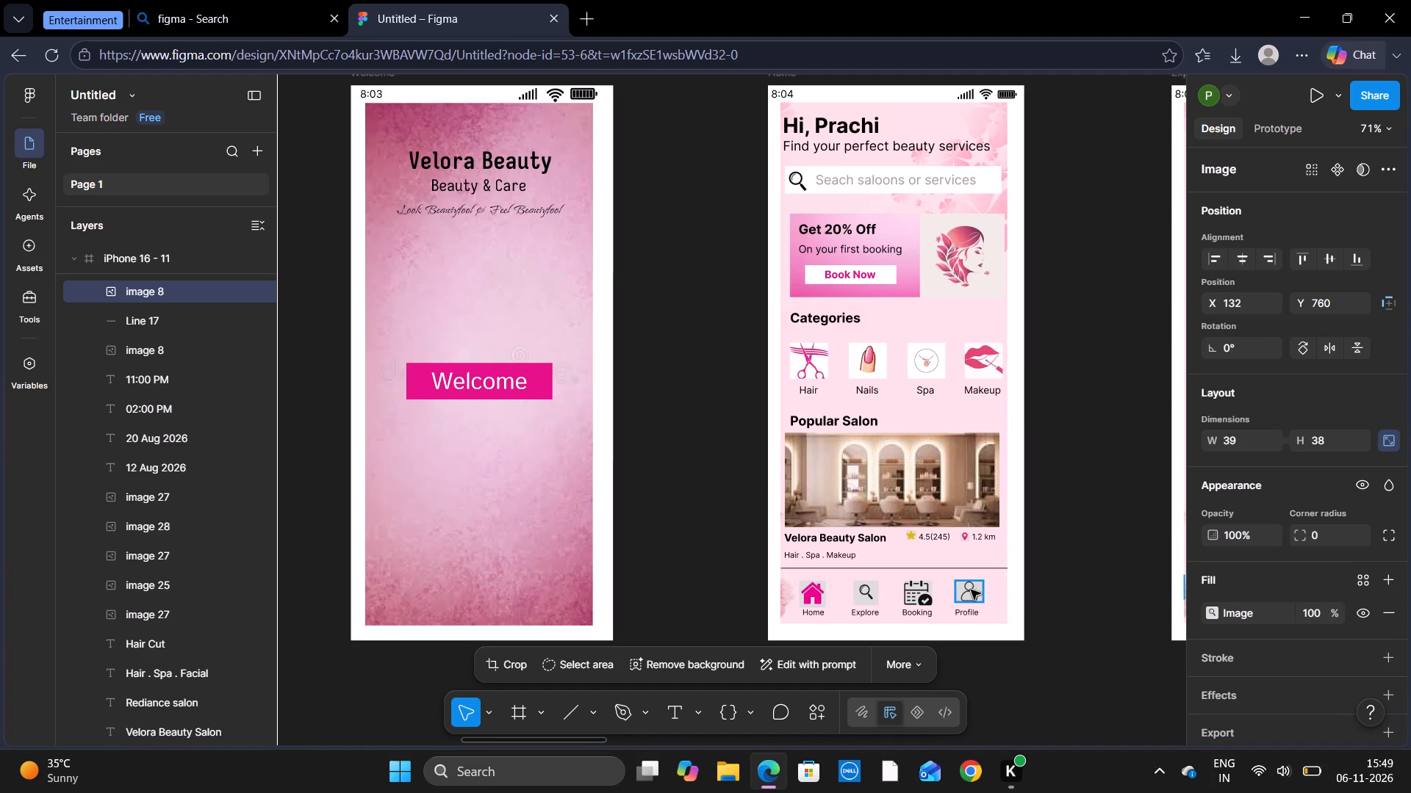
pyautogui.click(969, 588)
pyautogui.hotkey('ctrl', 'c')
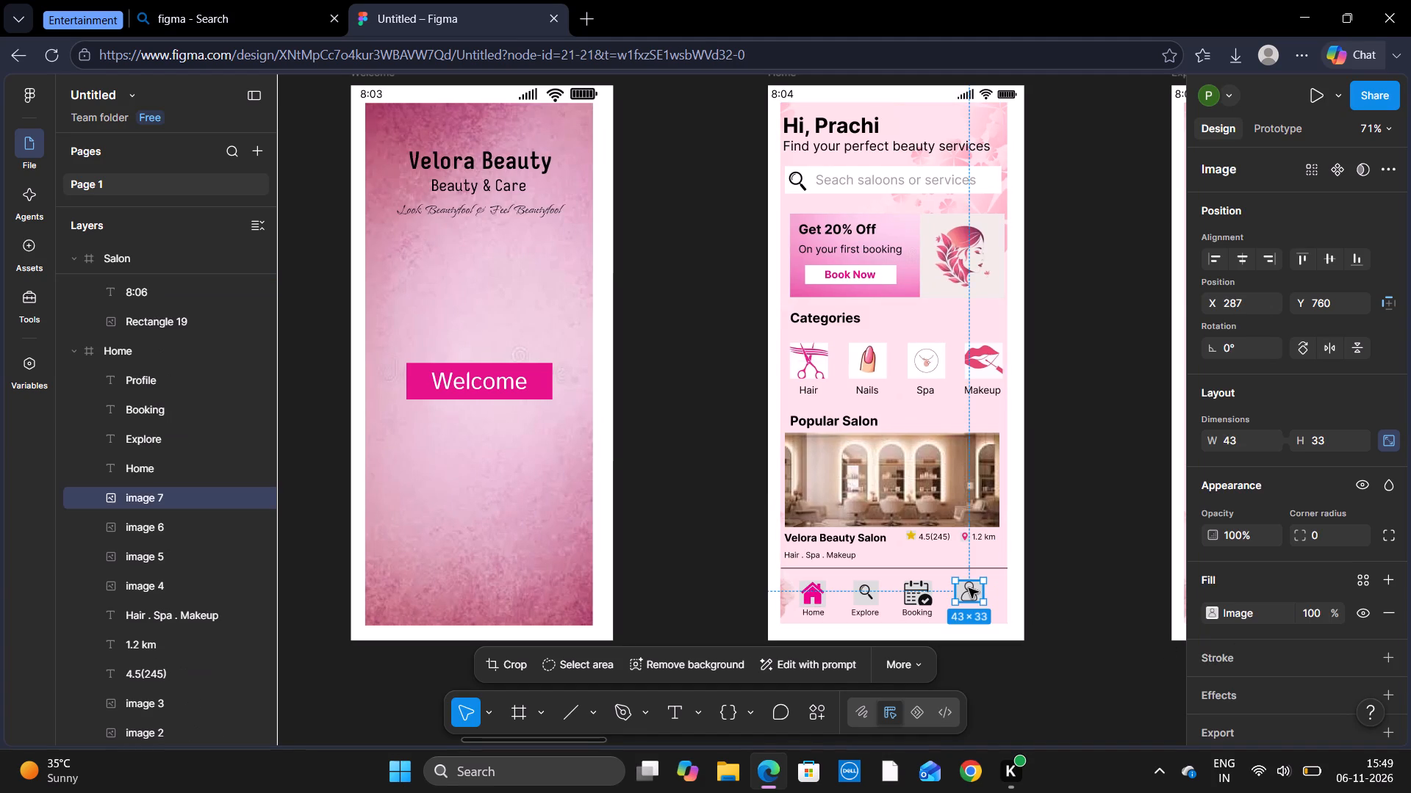
pyautogui.hotkey('ctrl', 'v')
pyautogui.moveTo(969, 588); pyautogui.dragTo(1262, 471)
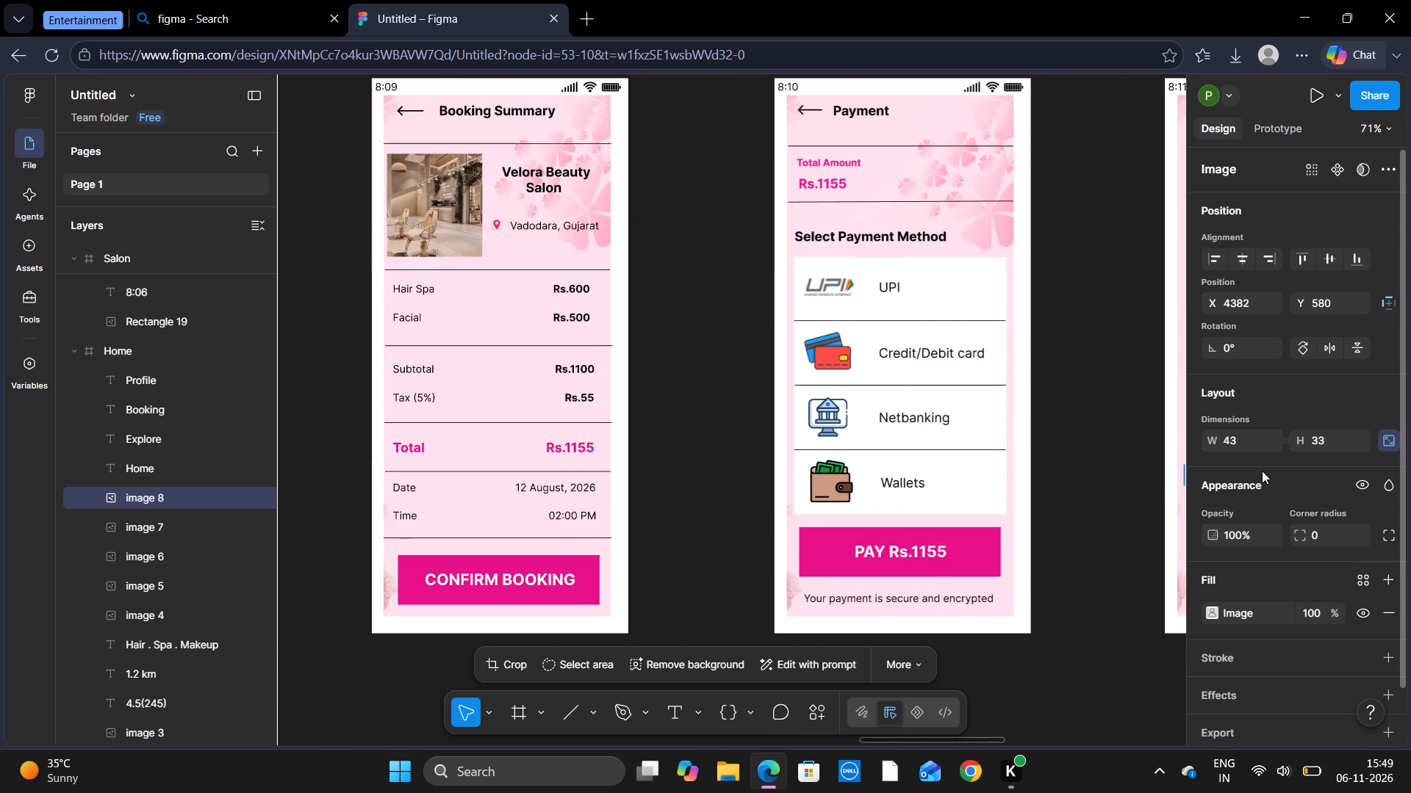
pyautogui.moveTo(1262, 471); pyautogui.dragTo(918, 588)
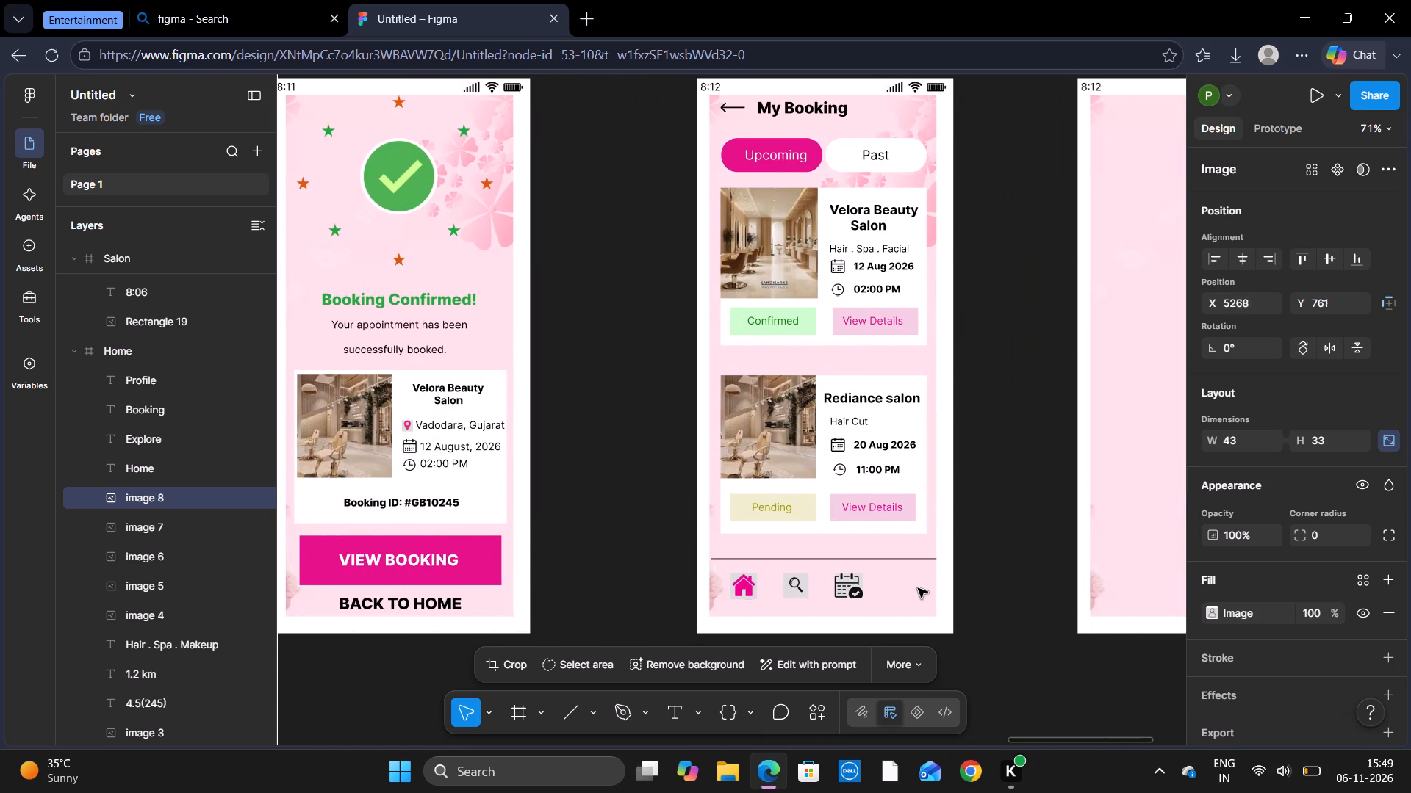
pyautogui.moveTo(918, 588); pyautogui.dragTo(896, 584)
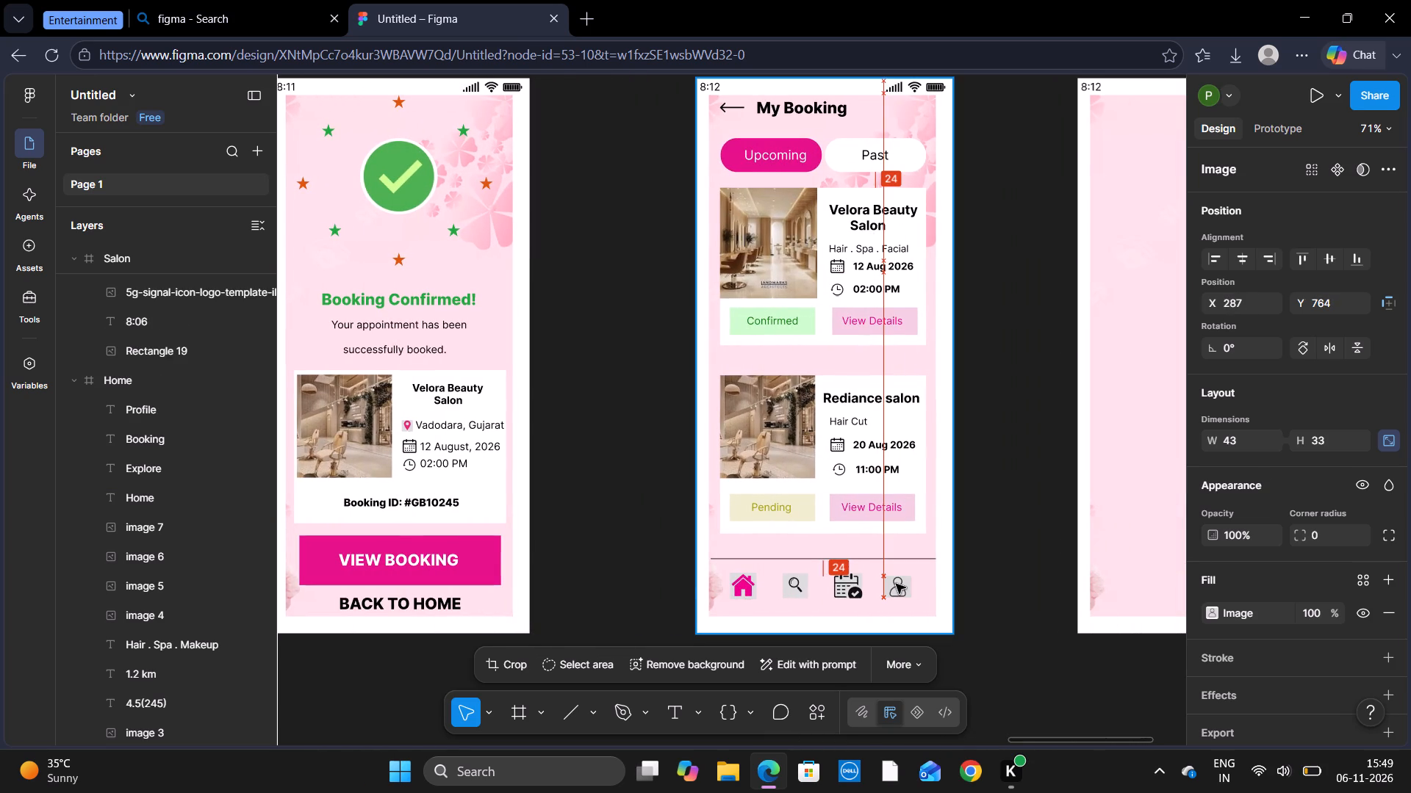
pyautogui.moveTo(896, 584); pyautogui.dragTo(901, 581)
pyautogui.click(991, 632)
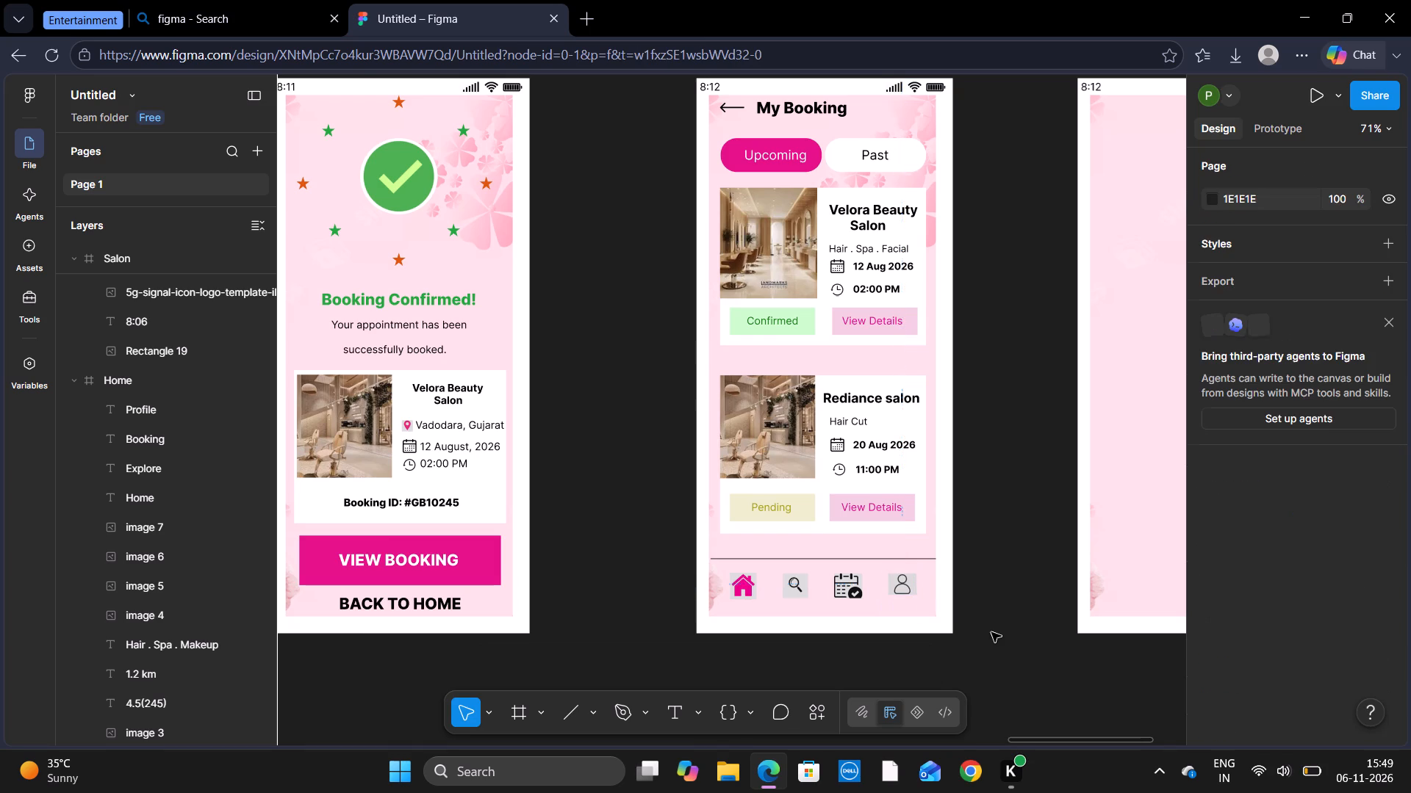
# Nudge the profile icon on My Booking to about X 298, Y 765.
pyautogui.hscroll(5, 991, 632)
pyautogui.hscroll(-5, 991, 632)
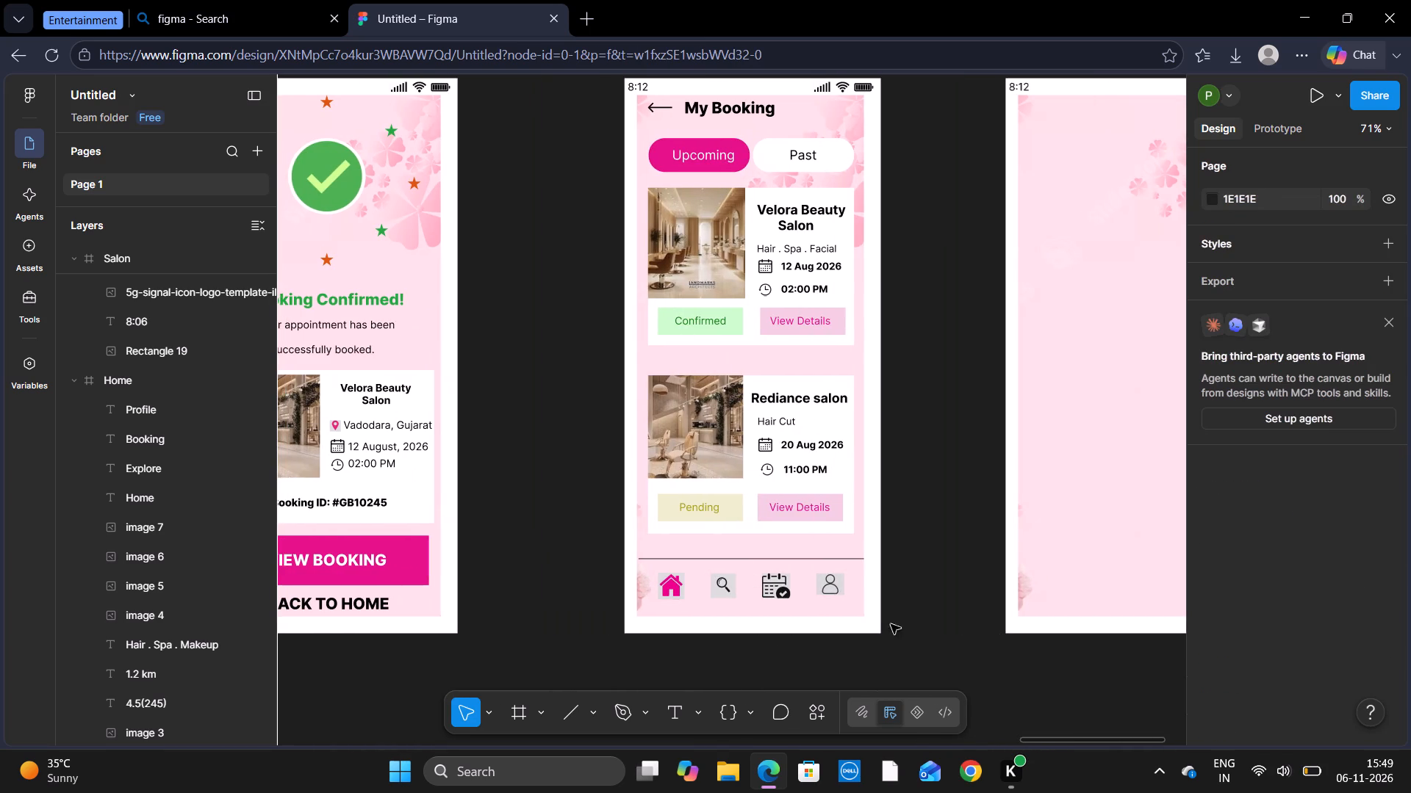
pyautogui.click(828, 580)
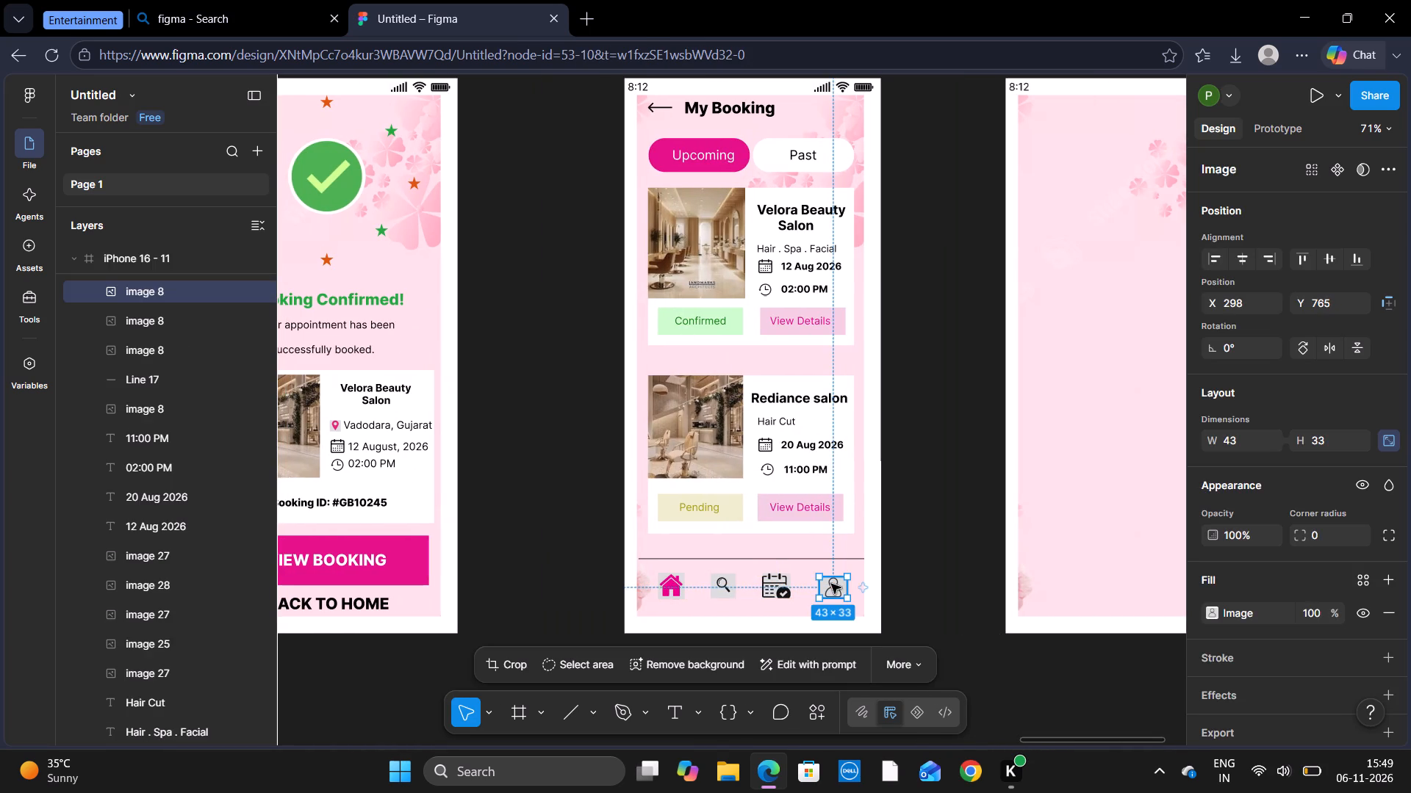
pyautogui.click(934, 585)
# Copy the "Home" label from the Home screen's bottom bar to beneath the home icon on My Booking, at about X 56, Y 802.
pyautogui.hscroll(20, 934, 585)
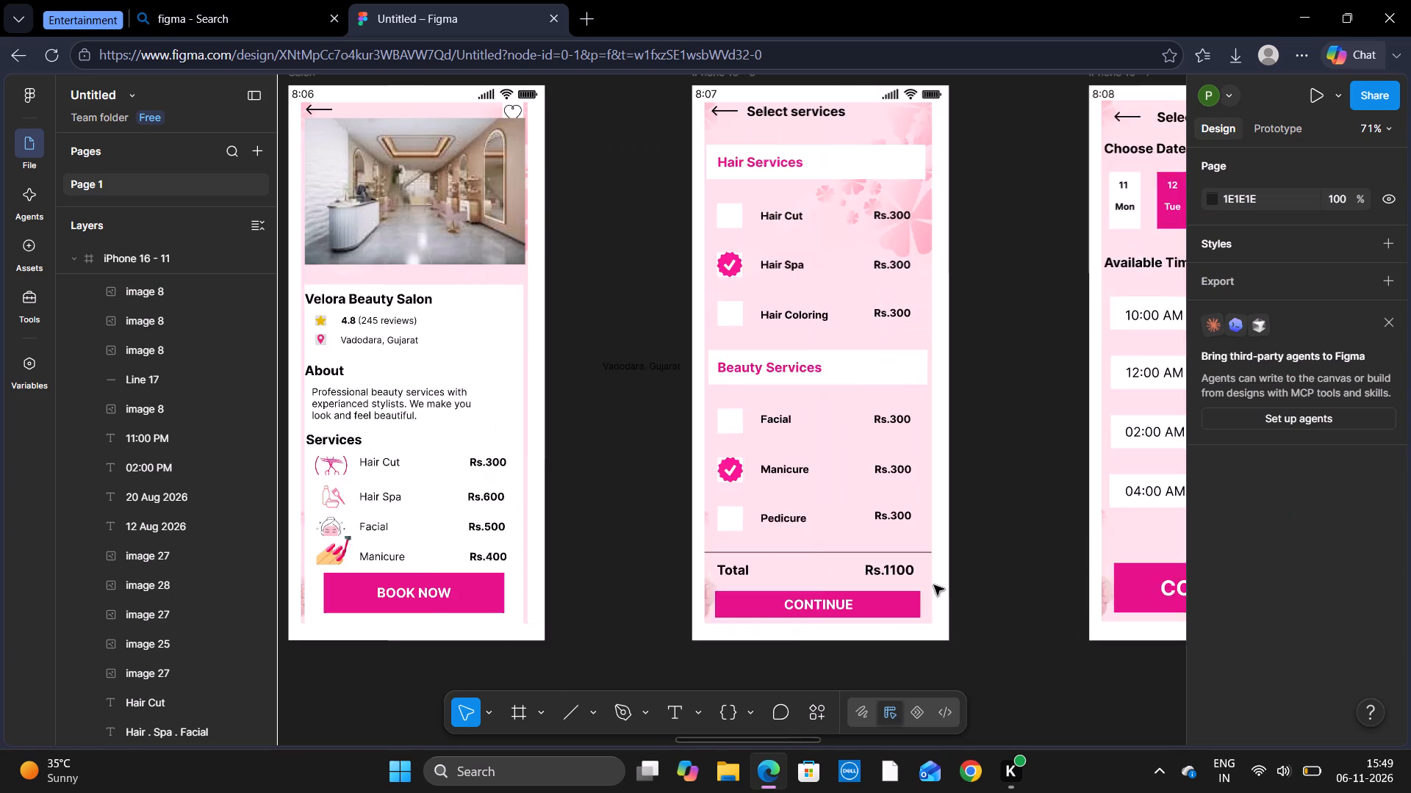
pyautogui.hscroll(12, 934, 585)
pyautogui.click(921, 613)
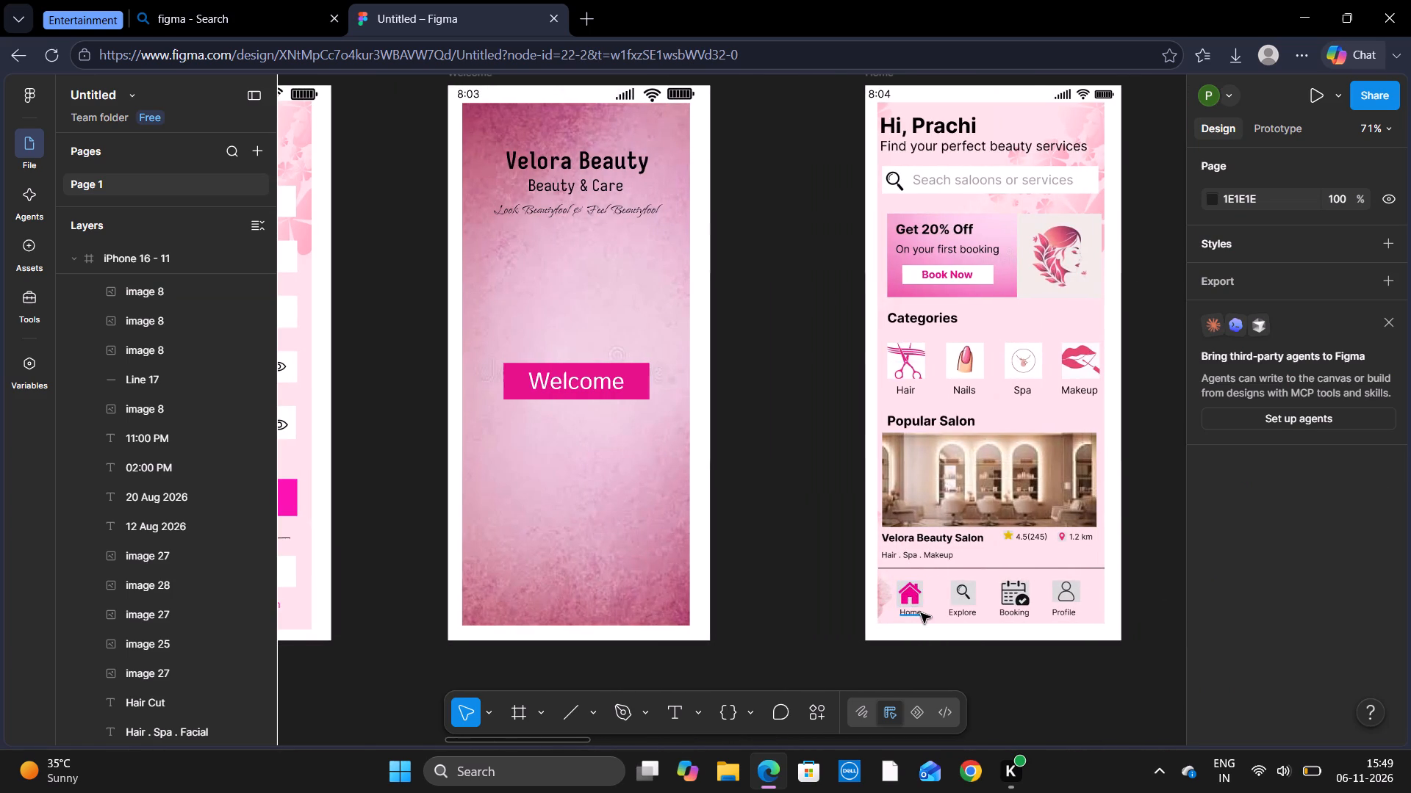
pyautogui.hotkey('ctrl', 'c')
pyautogui.hotkey('ctrl', 'v')
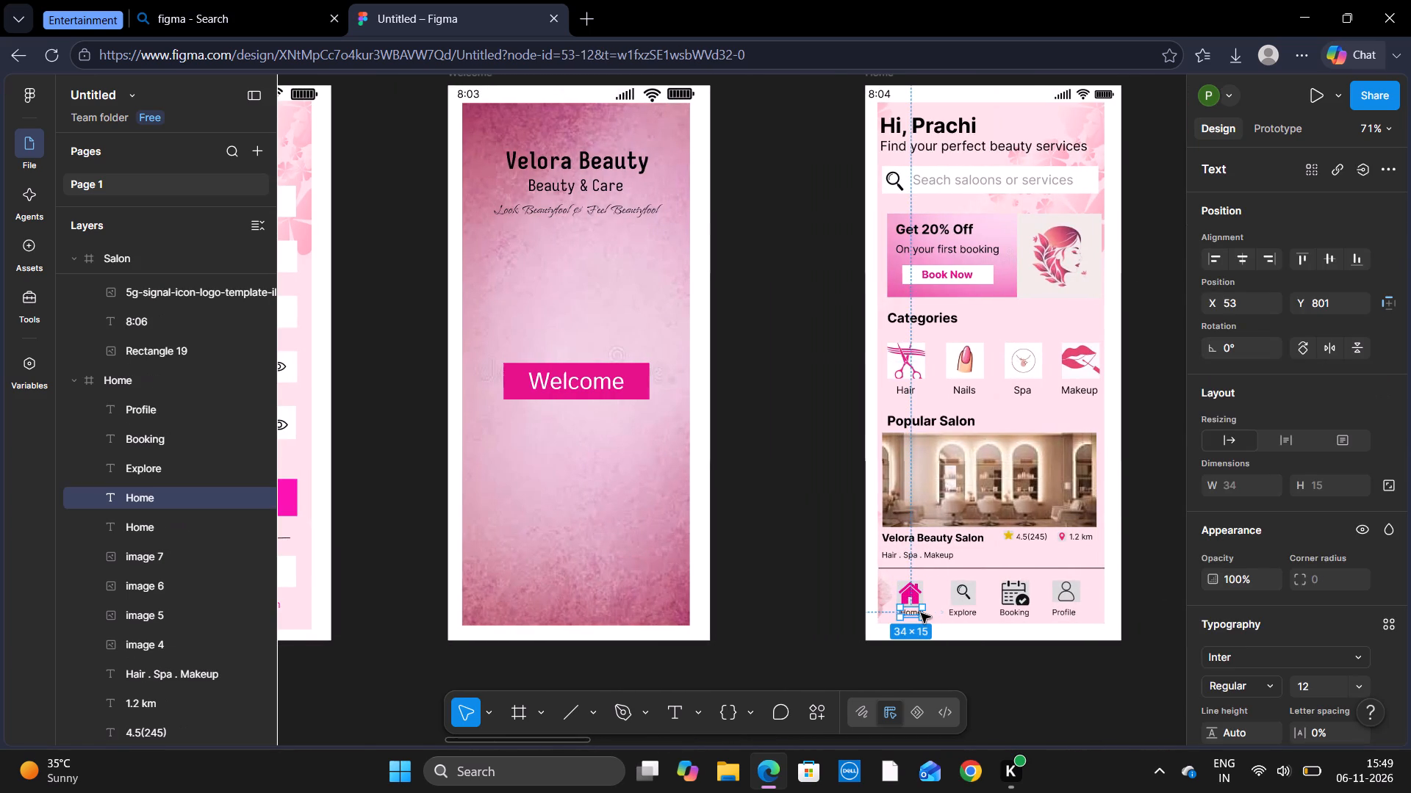
pyautogui.moveTo(921, 613); pyautogui.dragTo(1202, 585)
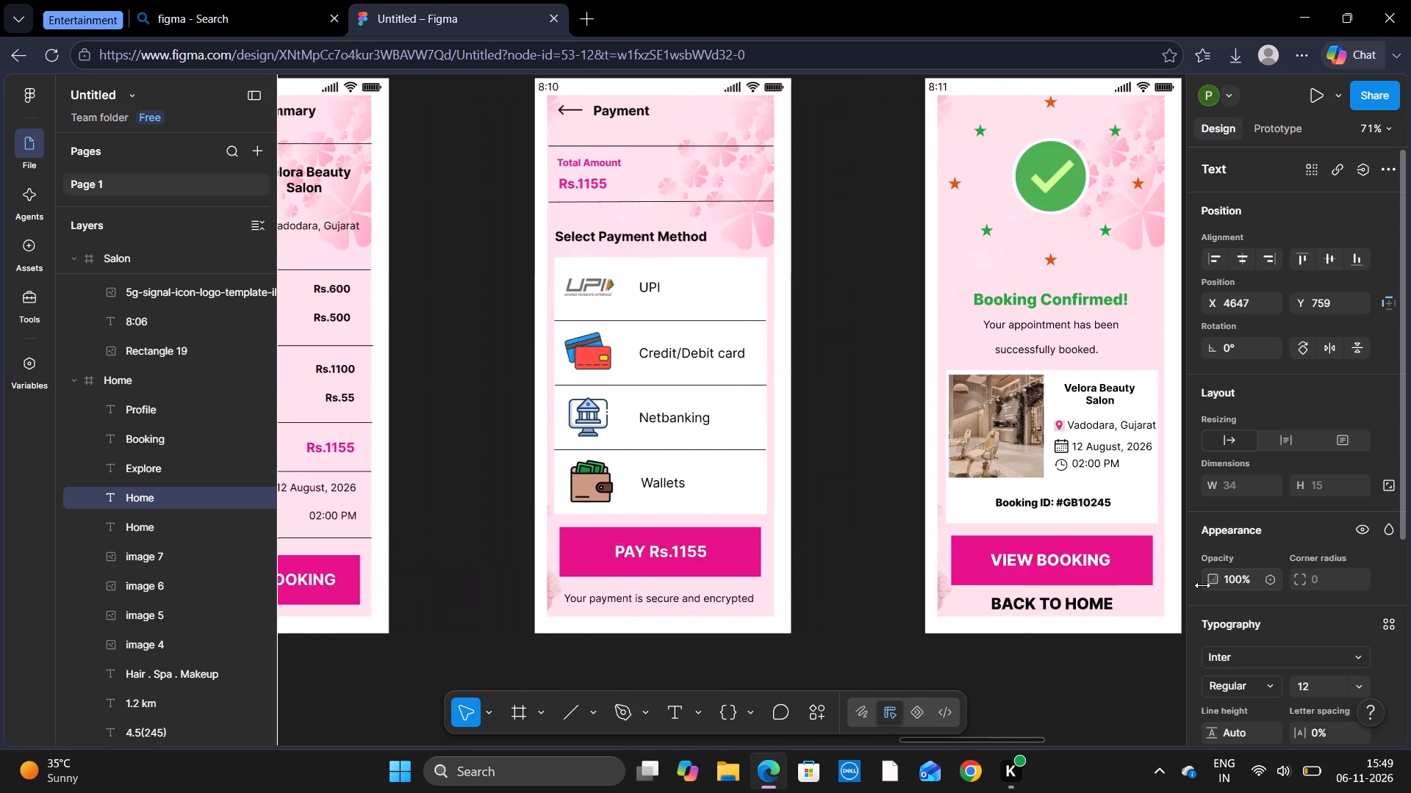
pyautogui.moveTo(1202, 585); pyautogui.dragTo(645, 622)
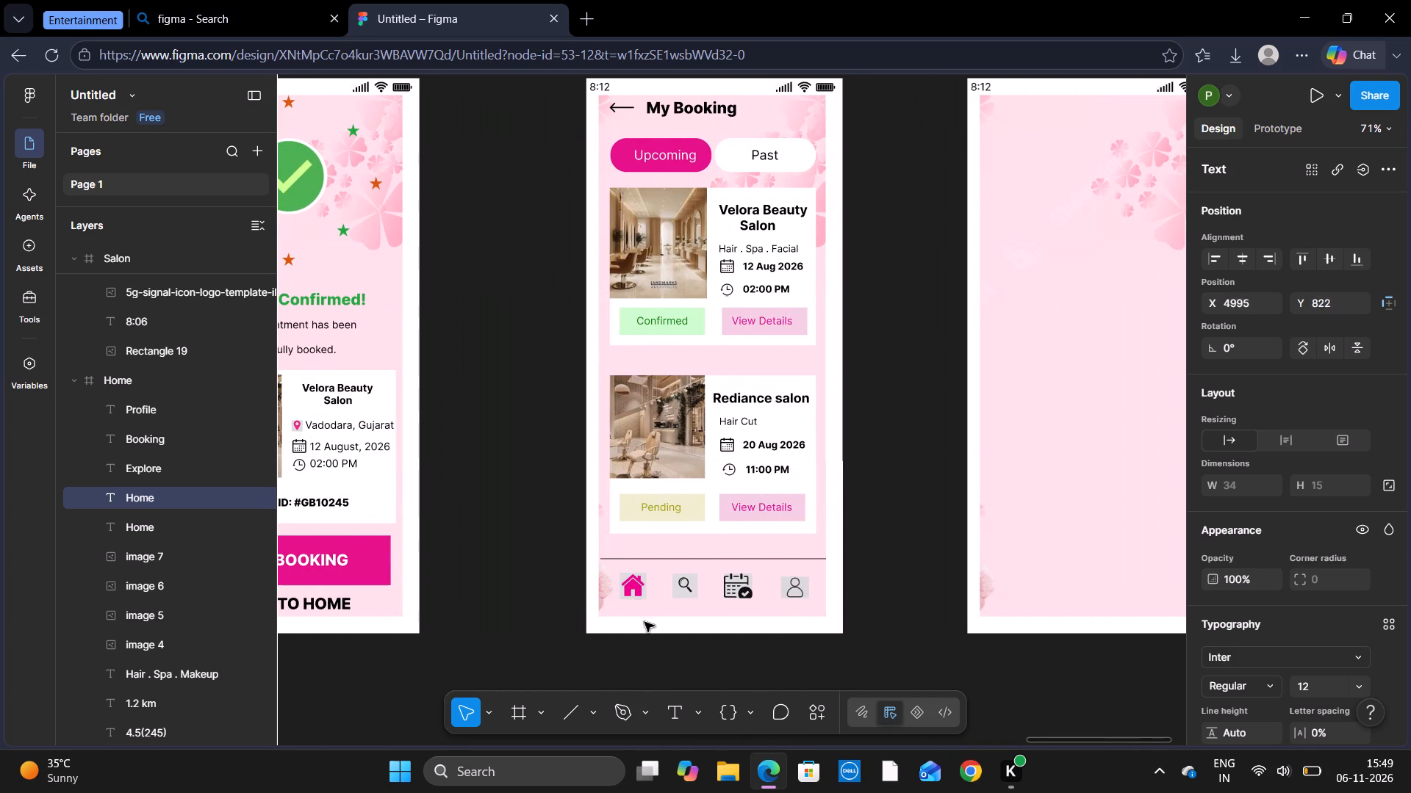
pyautogui.moveTo(645, 622); pyautogui.dragTo(644, 608)
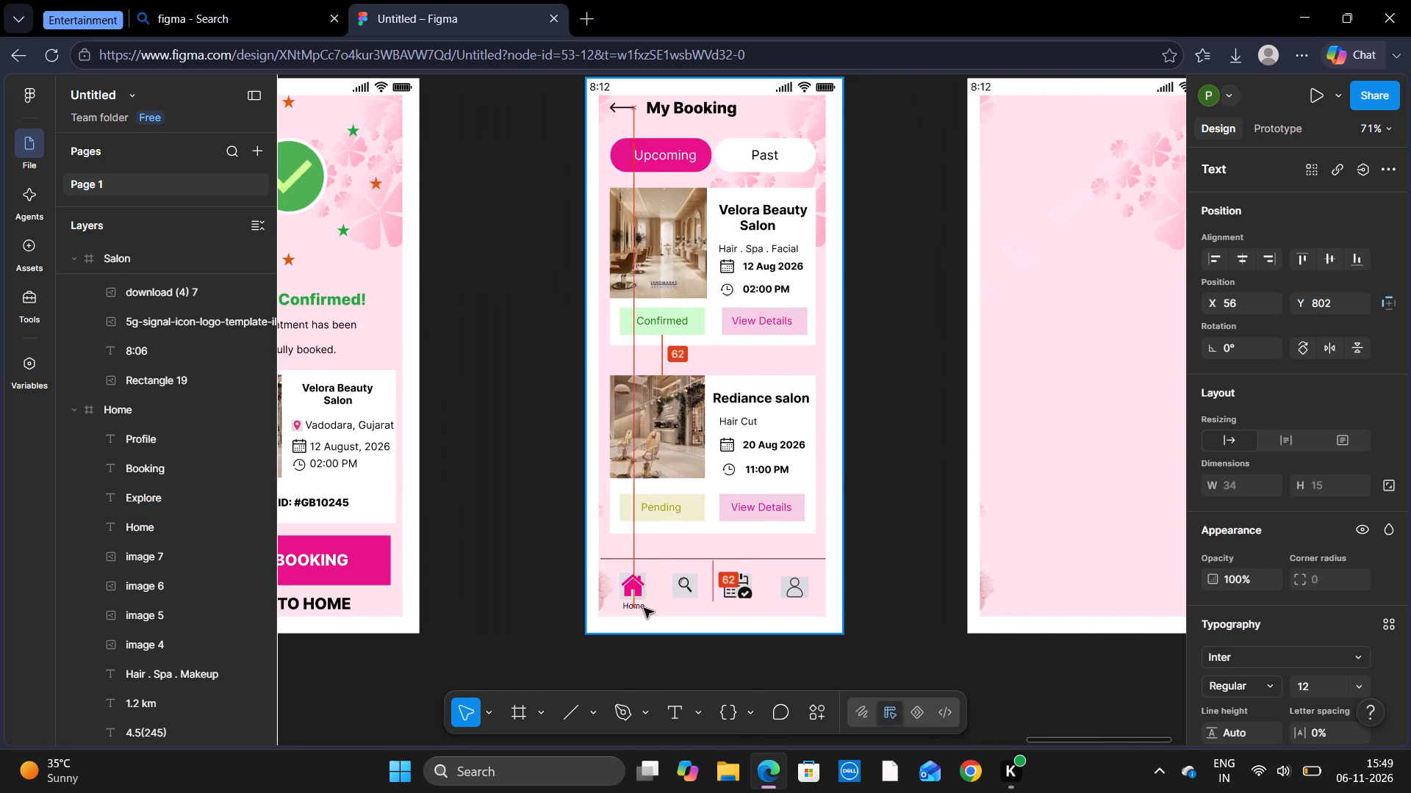
pyautogui.moveTo(644, 608); pyautogui.dragTo(643, 608)
# Copy the "Explore" label from the Home screen's bottom bar to beneath the magnifier icon on My Booking, at about X 128, Y 802.
pyautogui.hscroll(17, 926, 490)
pyautogui.hscroll(10, 926, 490)
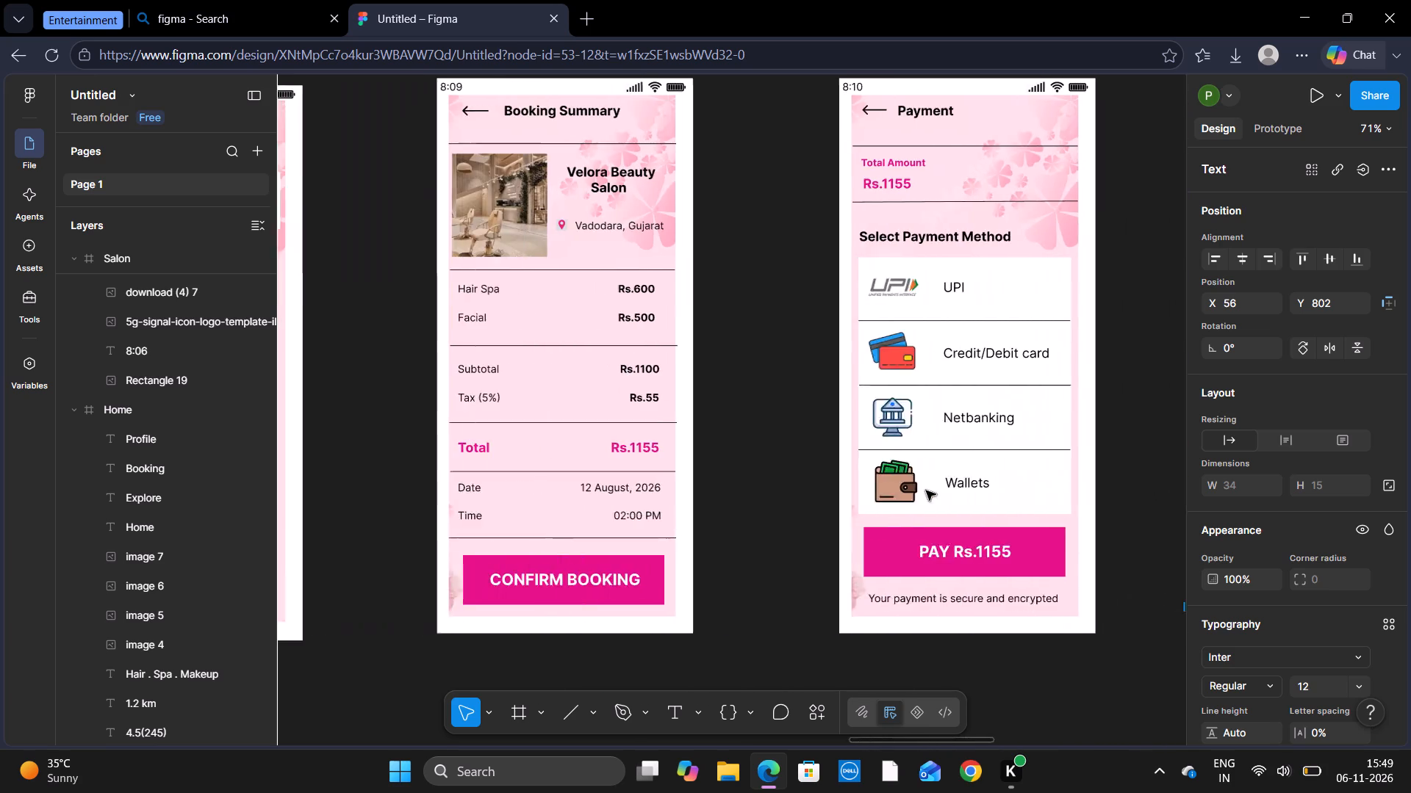
pyautogui.hscroll(8, 926, 490)
pyautogui.hscroll(-5, 926, 490)
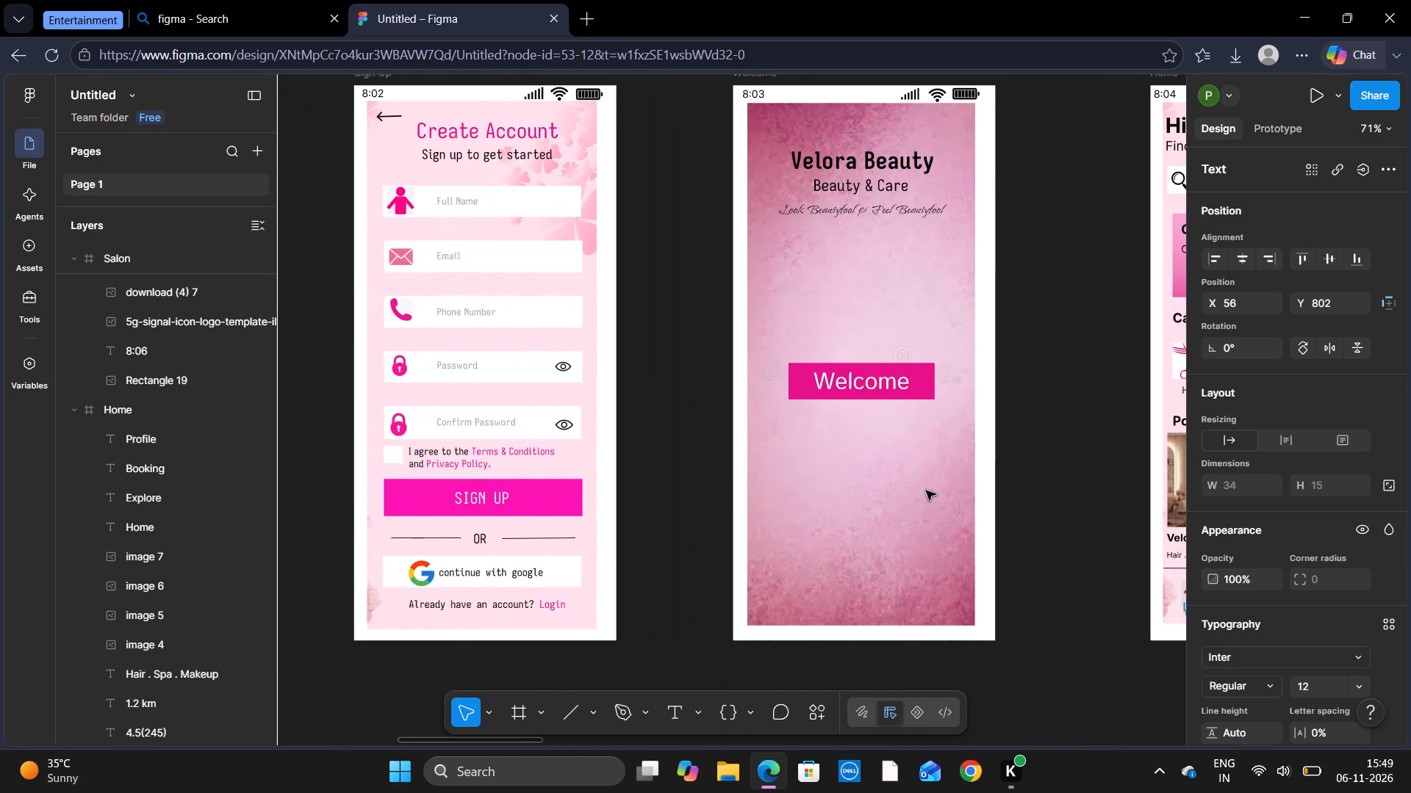
pyautogui.hscroll(-4, 926, 490)
pyautogui.click(902, 608)
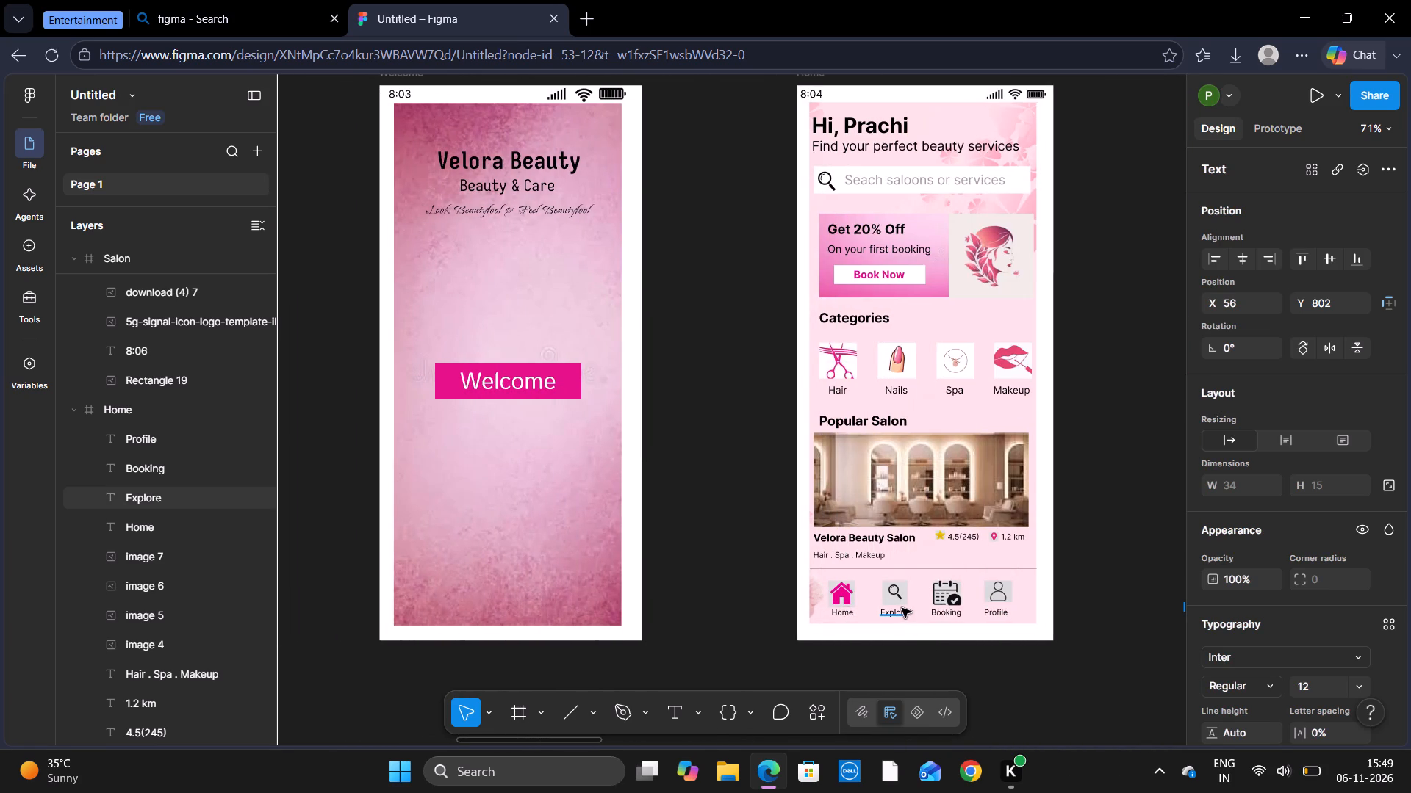
pyautogui.hotkey('ctrl', 'c')
pyautogui.hotkey('ctrl', 'v')
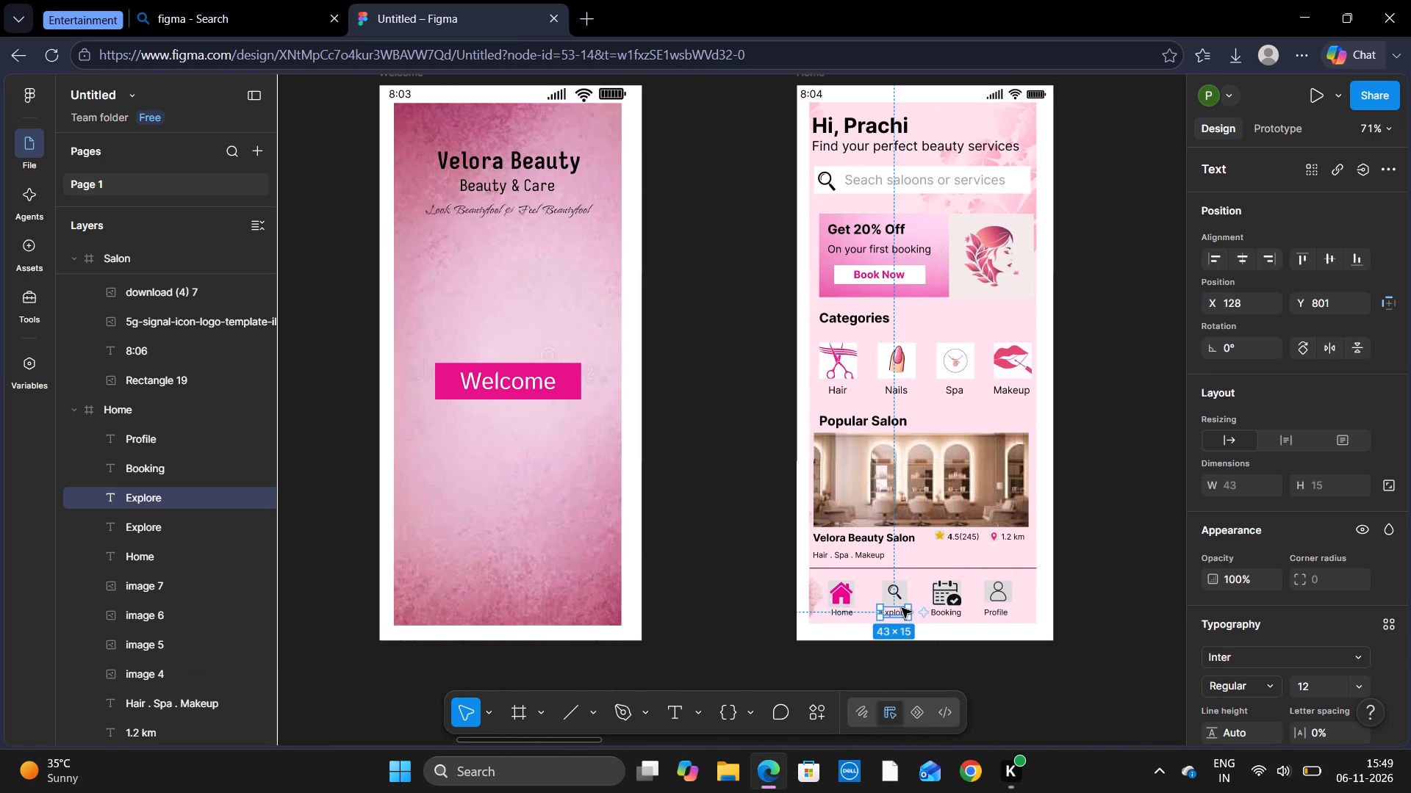
pyautogui.moveTo(902, 608); pyautogui.dragTo(1204, 632)
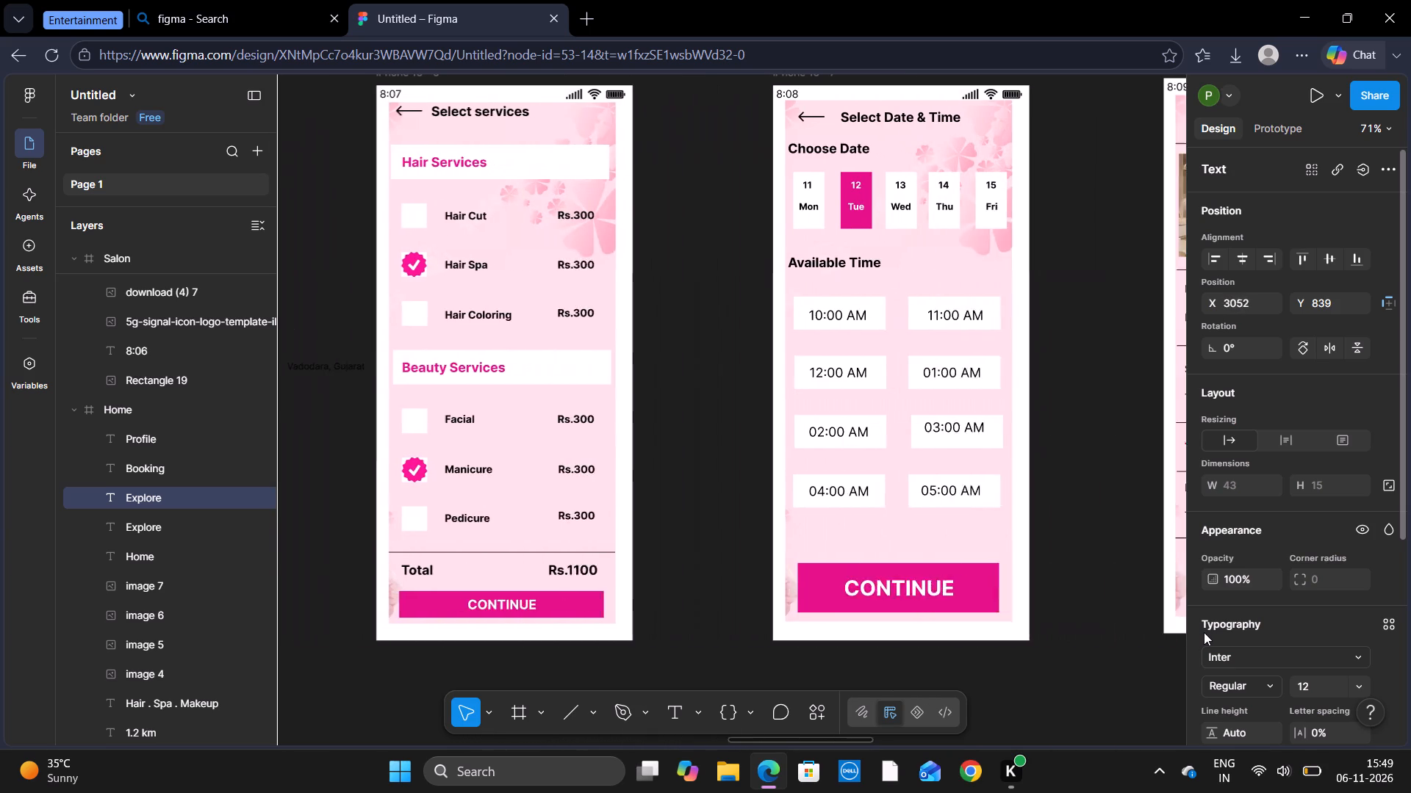
pyautogui.moveTo(1204, 632); pyautogui.dragTo(1201, 631)
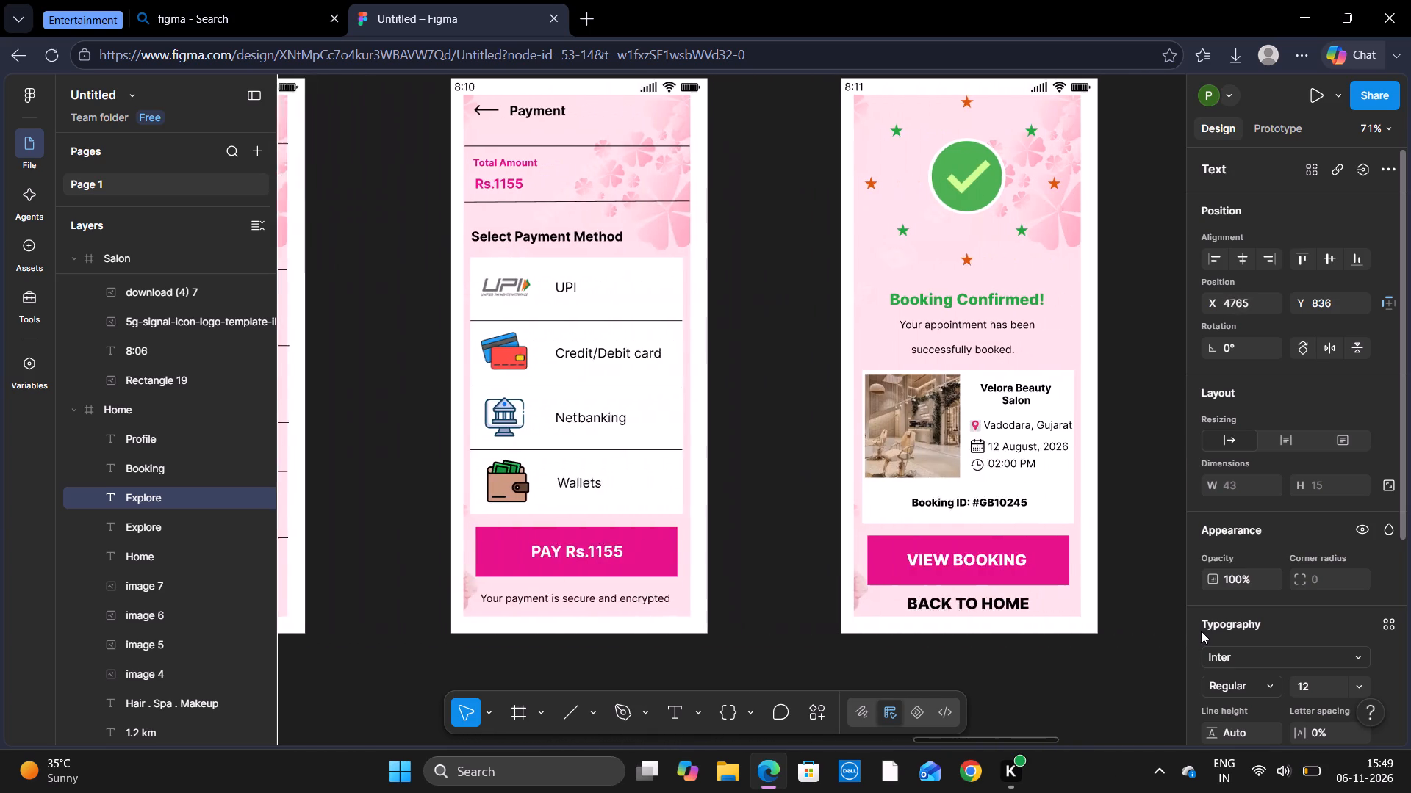
pyautogui.moveTo(1201, 631); pyautogui.dragTo(922, 599)
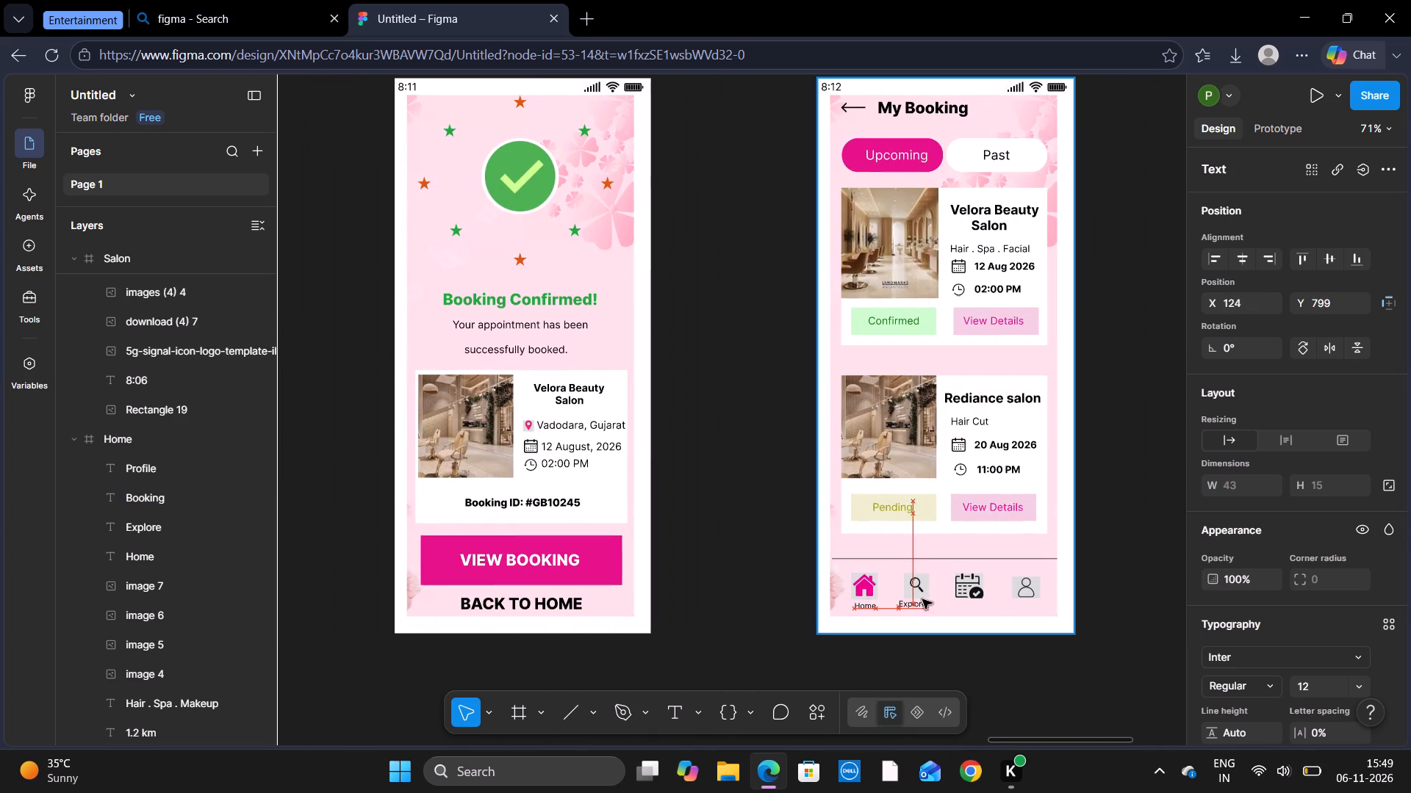
pyautogui.moveTo(922, 599); pyautogui.dragTo(924, 604)
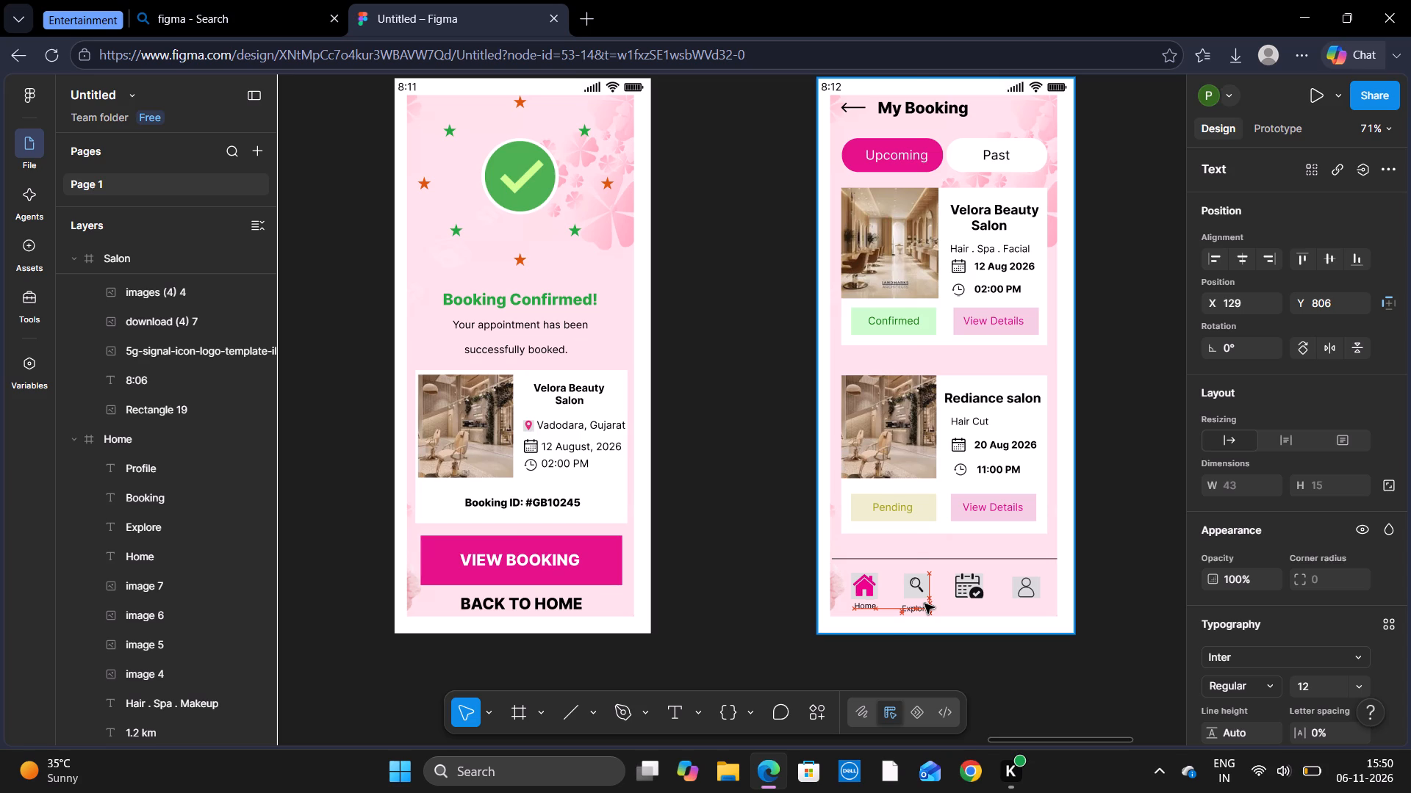
pyautogui.moveTo(924, 604); pyautogui.dragTo(923, 602)
pyautogui.click(1107, 555)
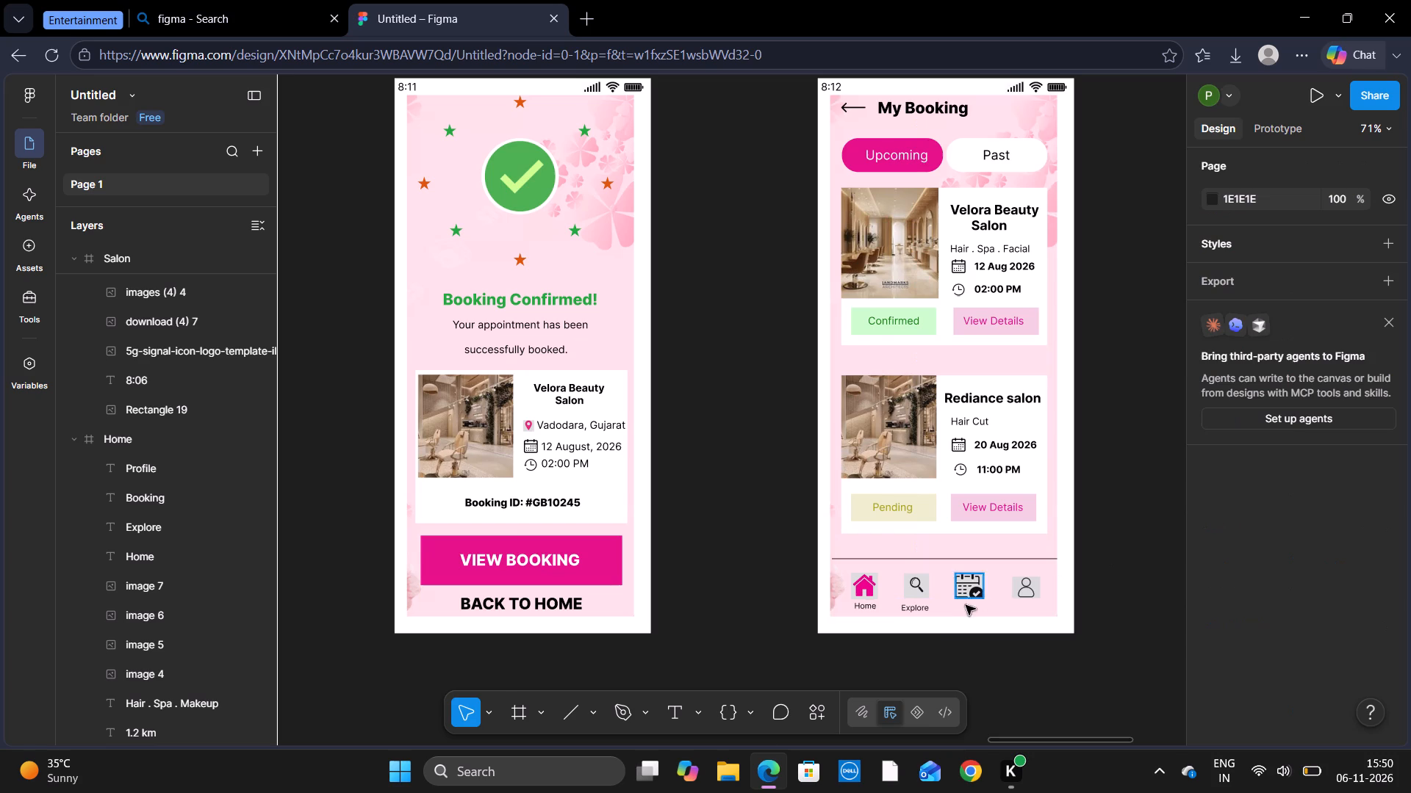
pyautogui.click(904, 605)
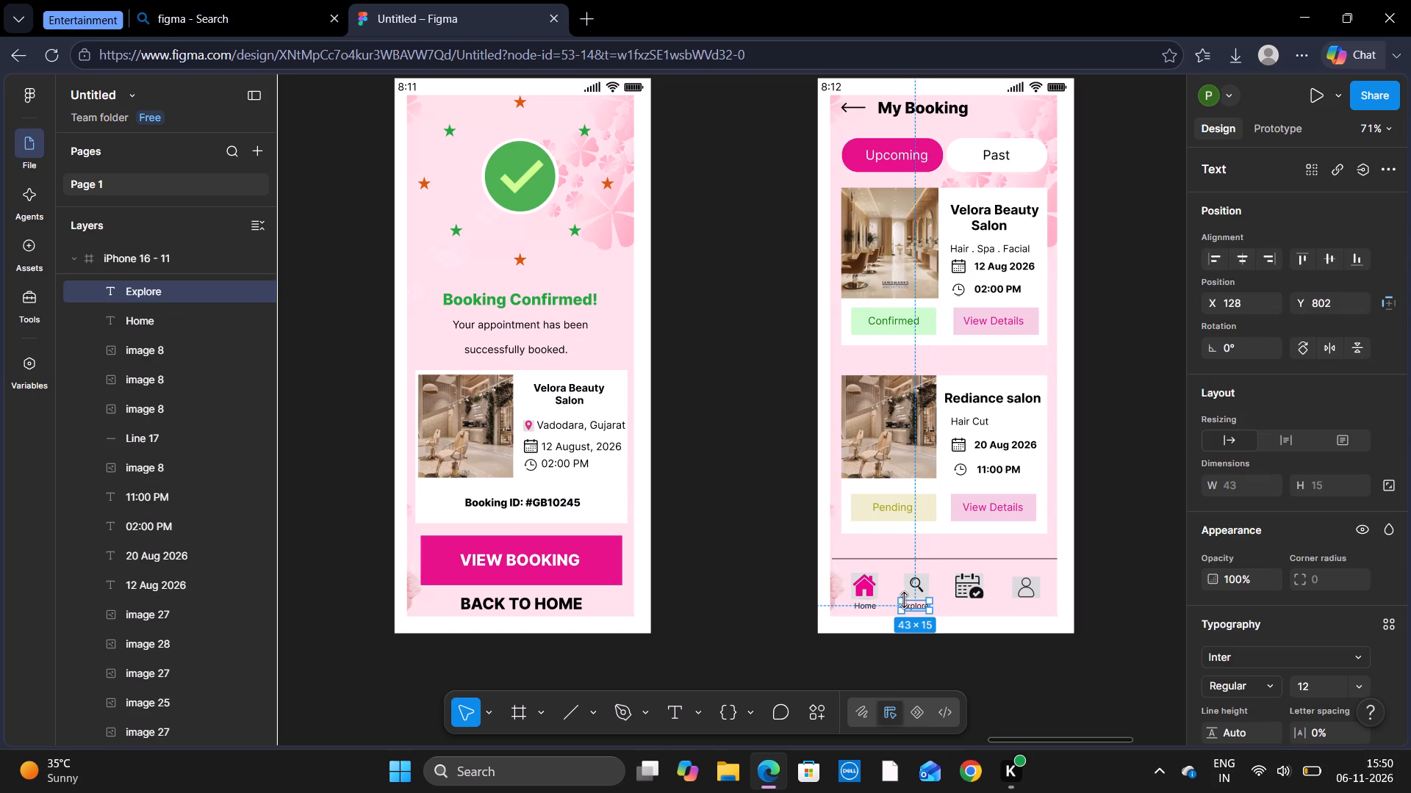
pyautogui.click(1130, 600)
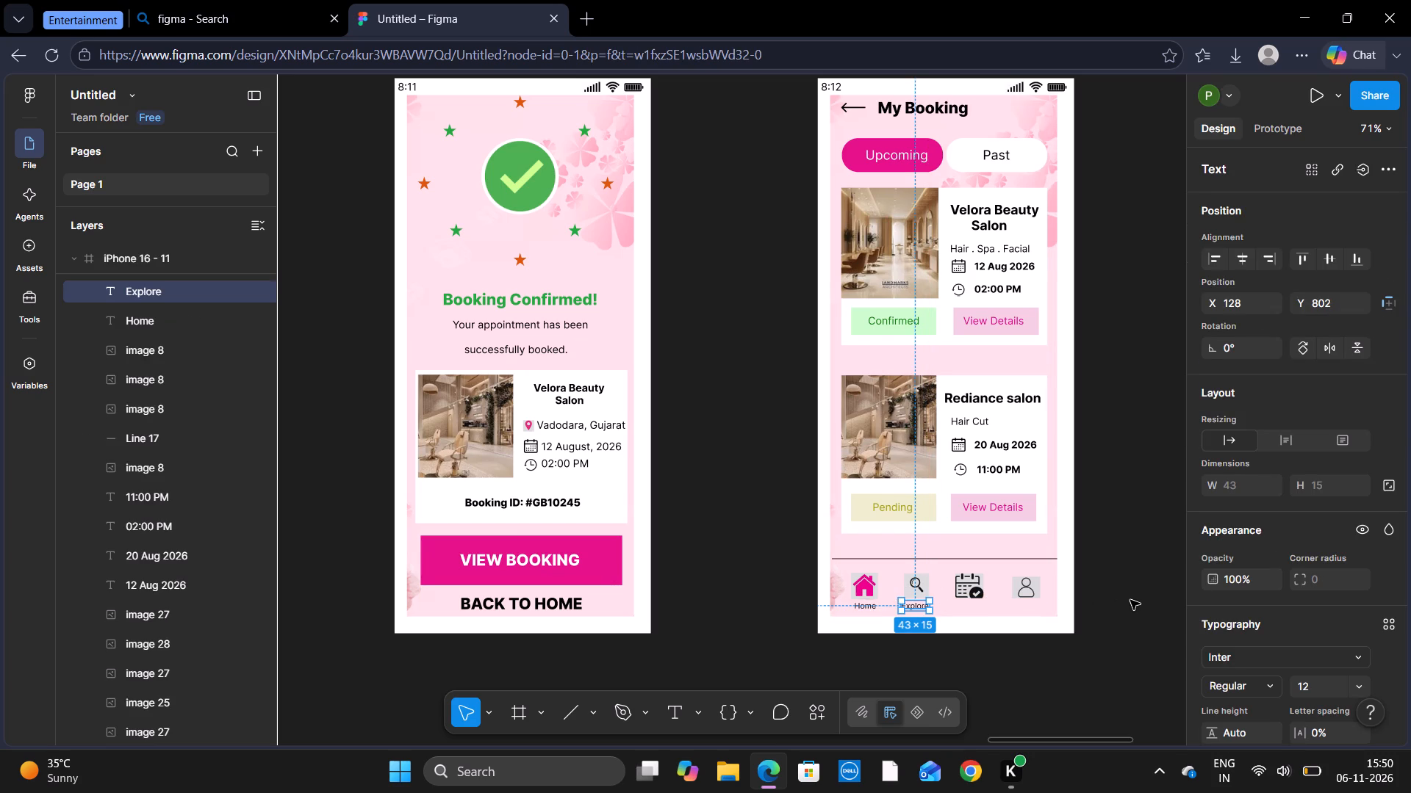
# Copy the "Booking" label from the Home screen's bottom bar to beneath the calendar icon on My Booking, at about X 204, Y 802.
pyautogui.hscroll(8, 892, 593)
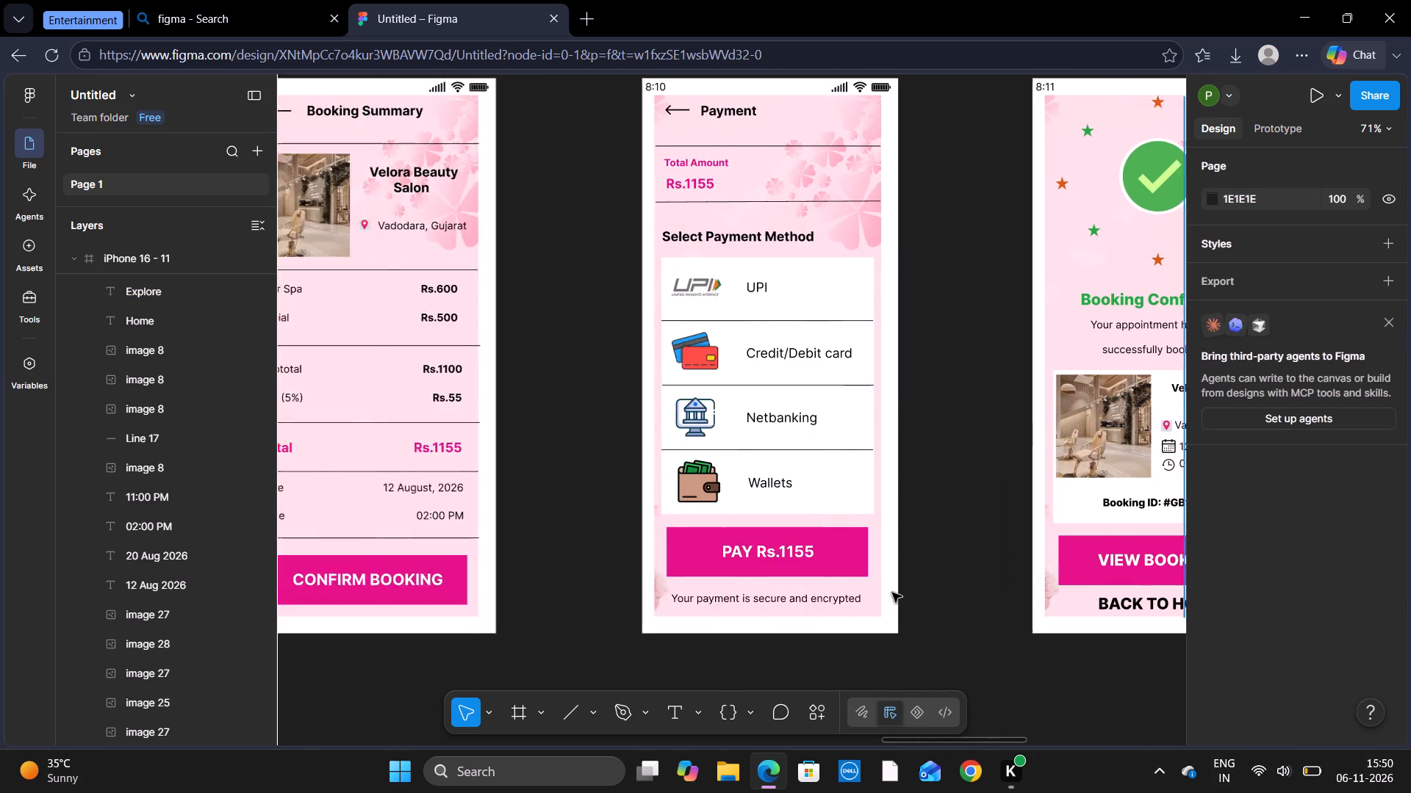
pyautogui.hscroll(20, 892, 593)
pyautogui.hscroll(1, 892, 593)
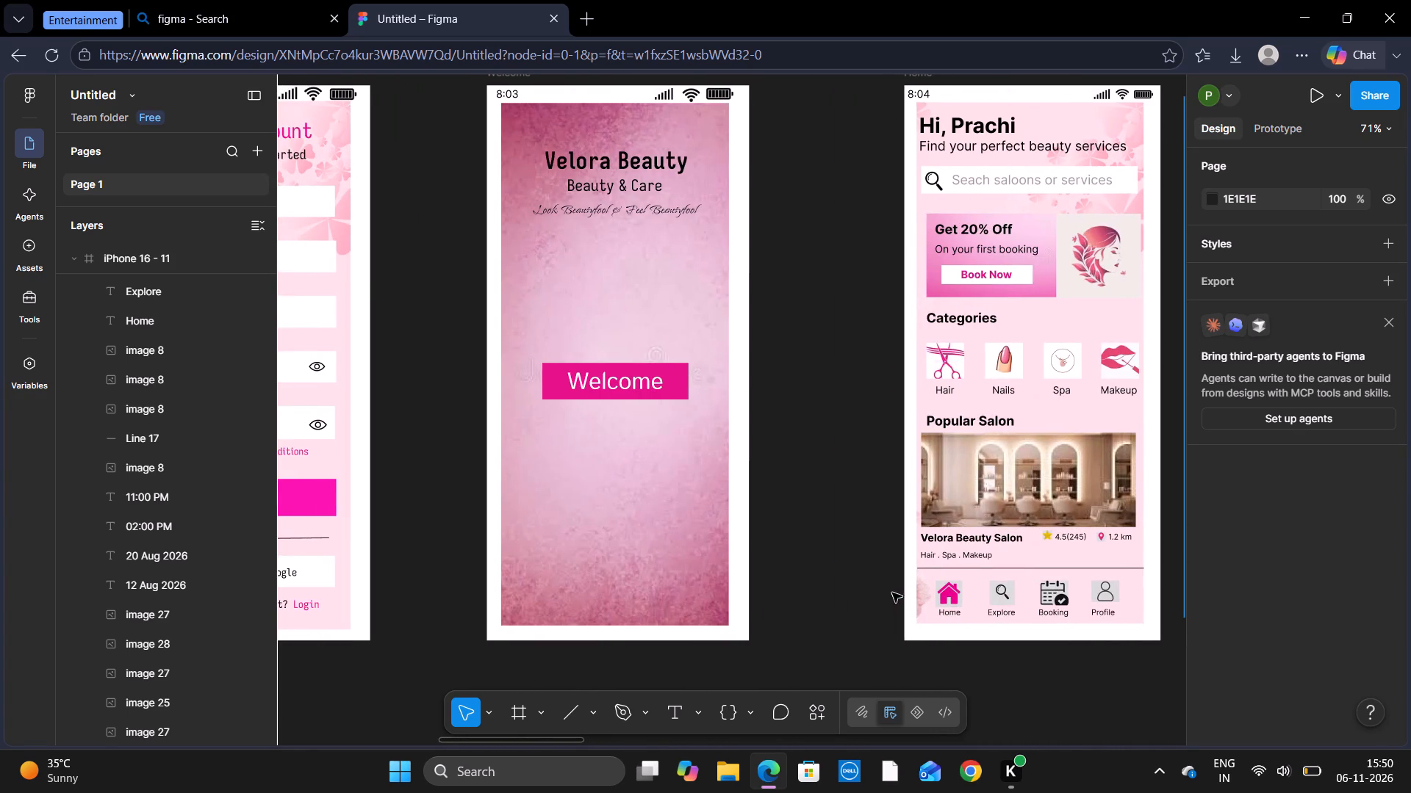
pyautogui.click(1052, 612)
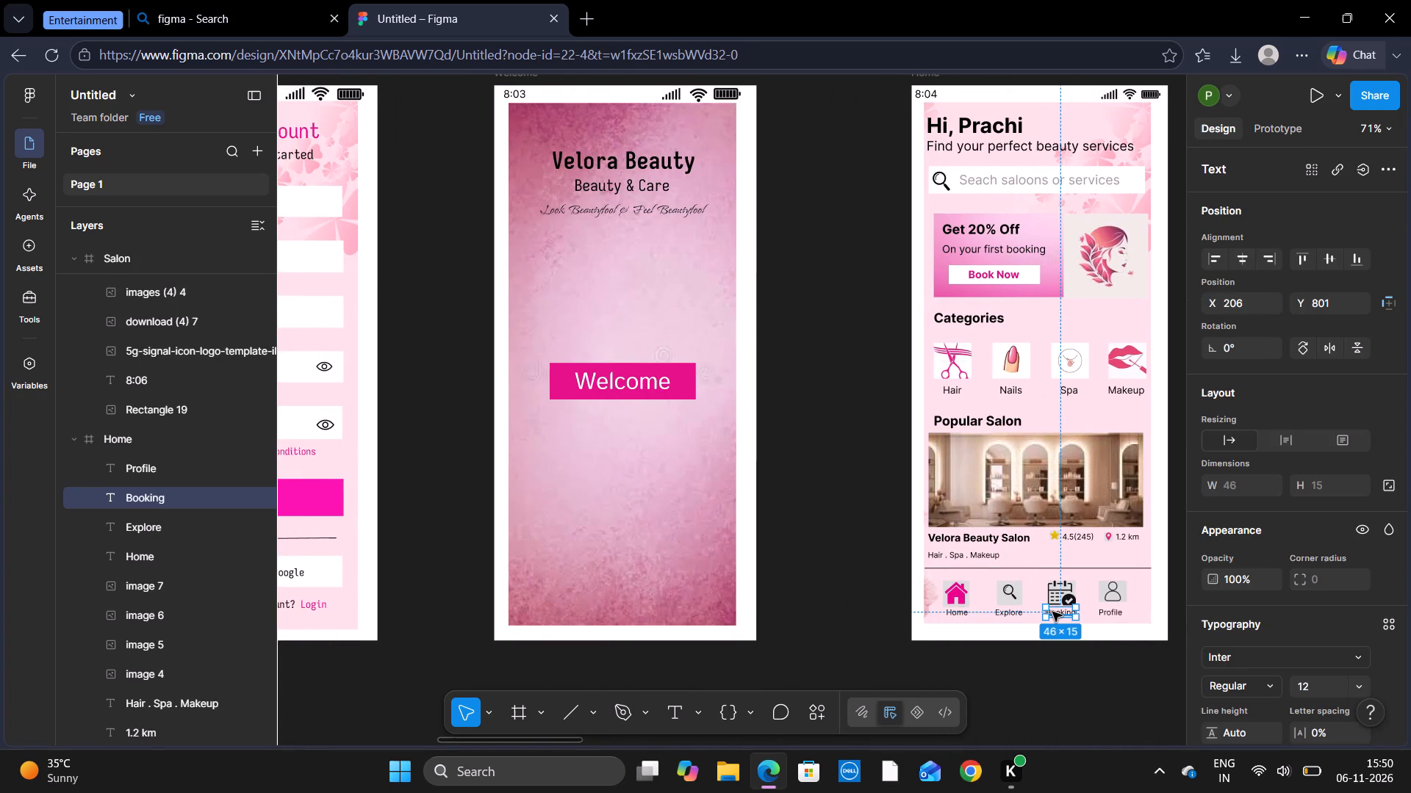
pyautogui.hotkey('ctrl', 'c')
pyautogui.hotkey('ctrl', 'v')
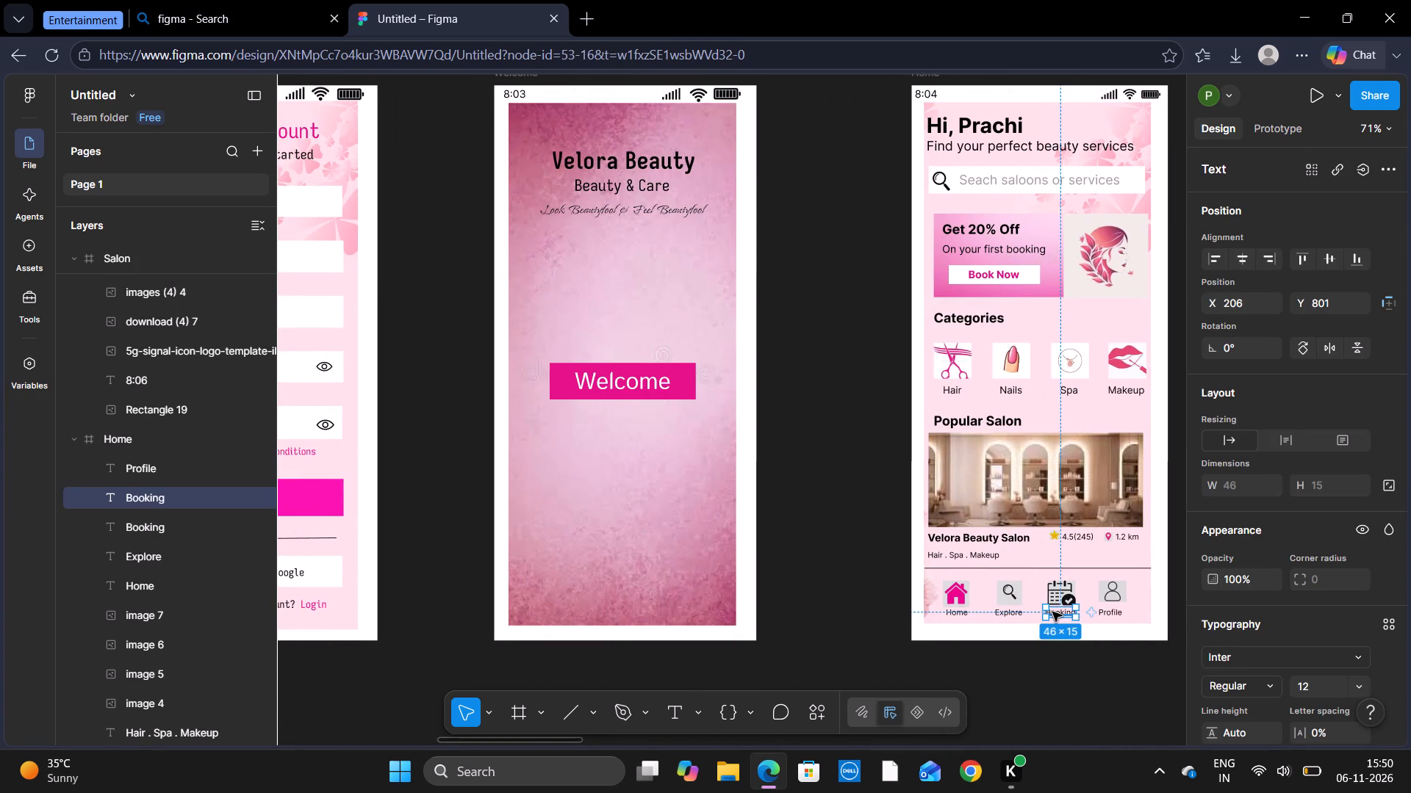
pyautogui.moveTo(1052, 612); pyautogui.dragTo(1217, 595)
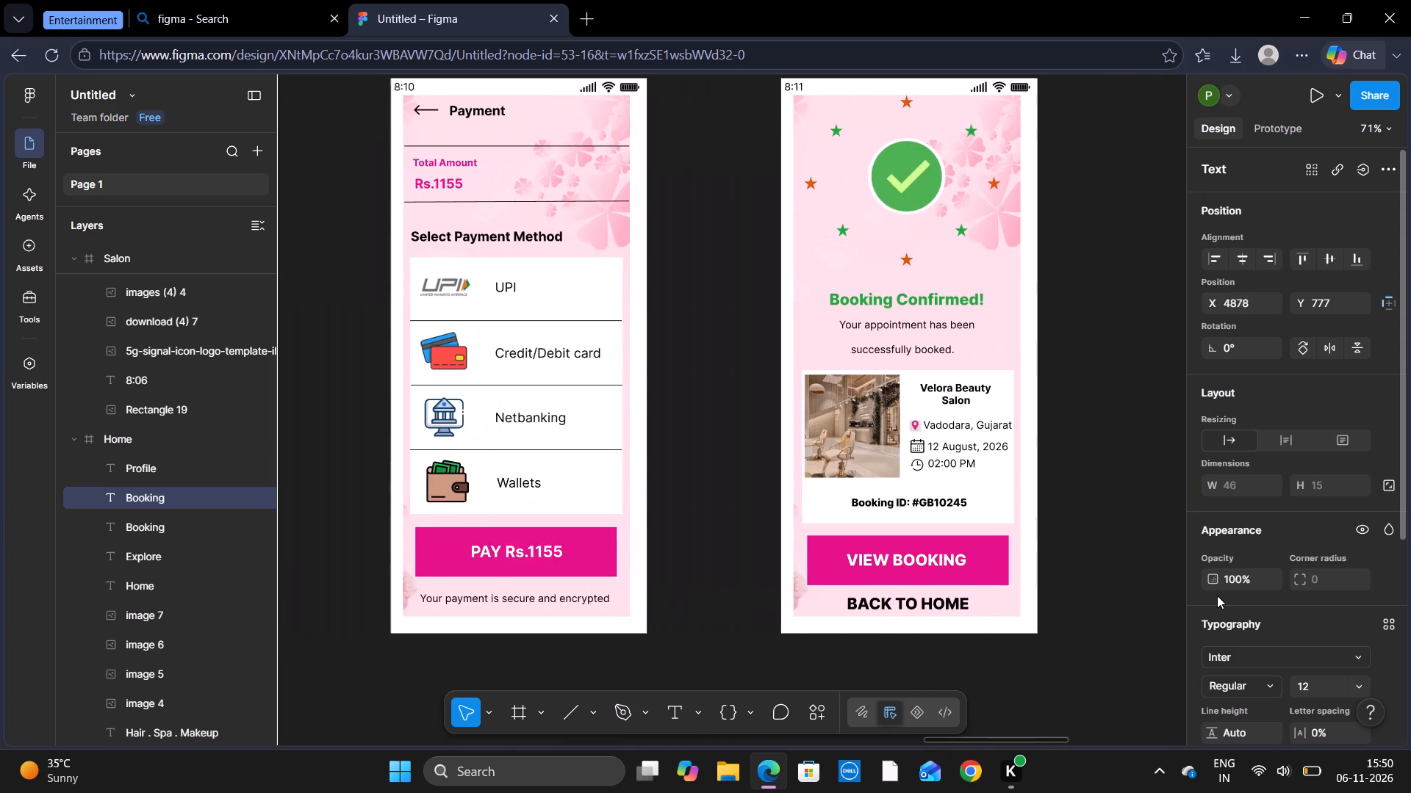
pyautogui.moveTo(1217, 595); pyautogui.dragTo(949, 617)
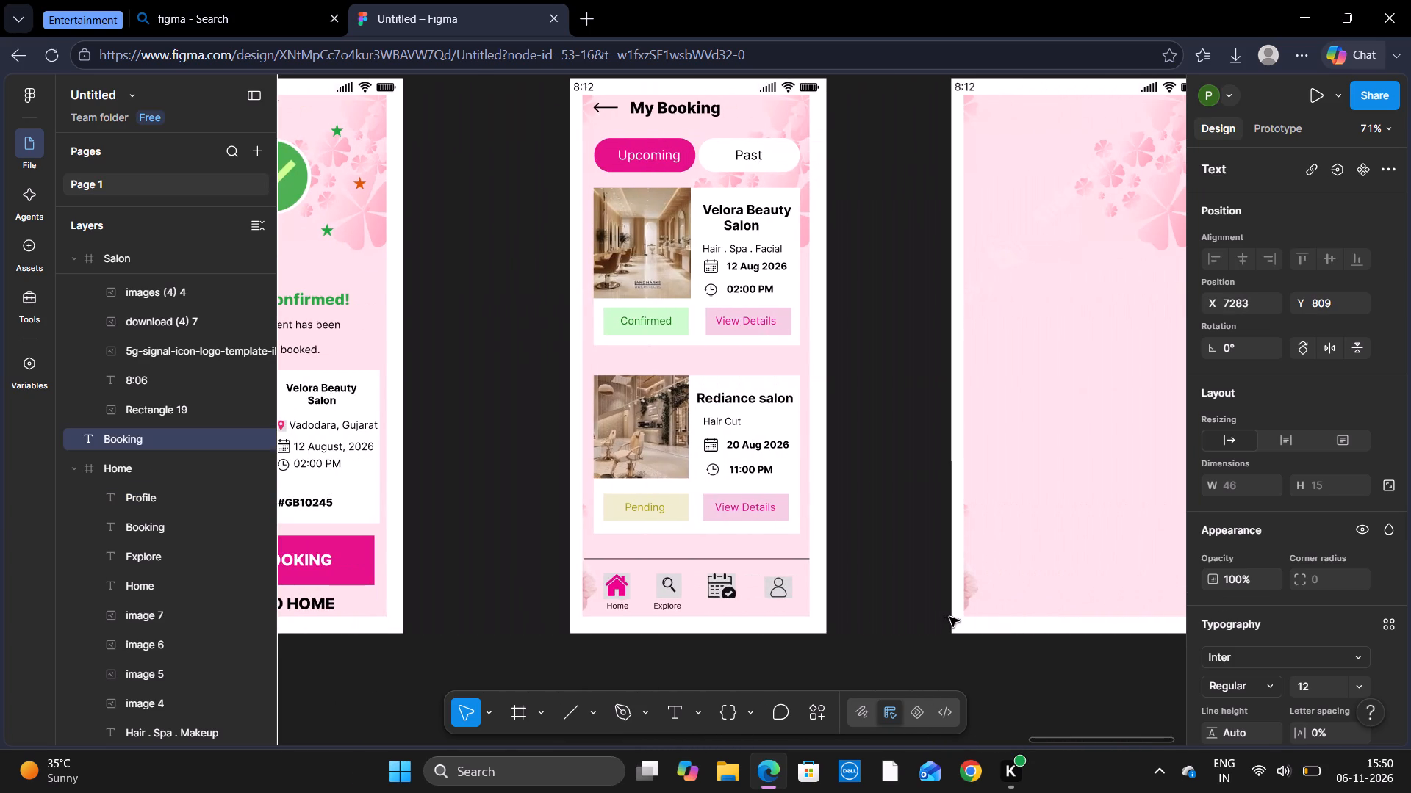
pyautogui.moveTo(949, 617); pyautogui.dragTo(740, 593)
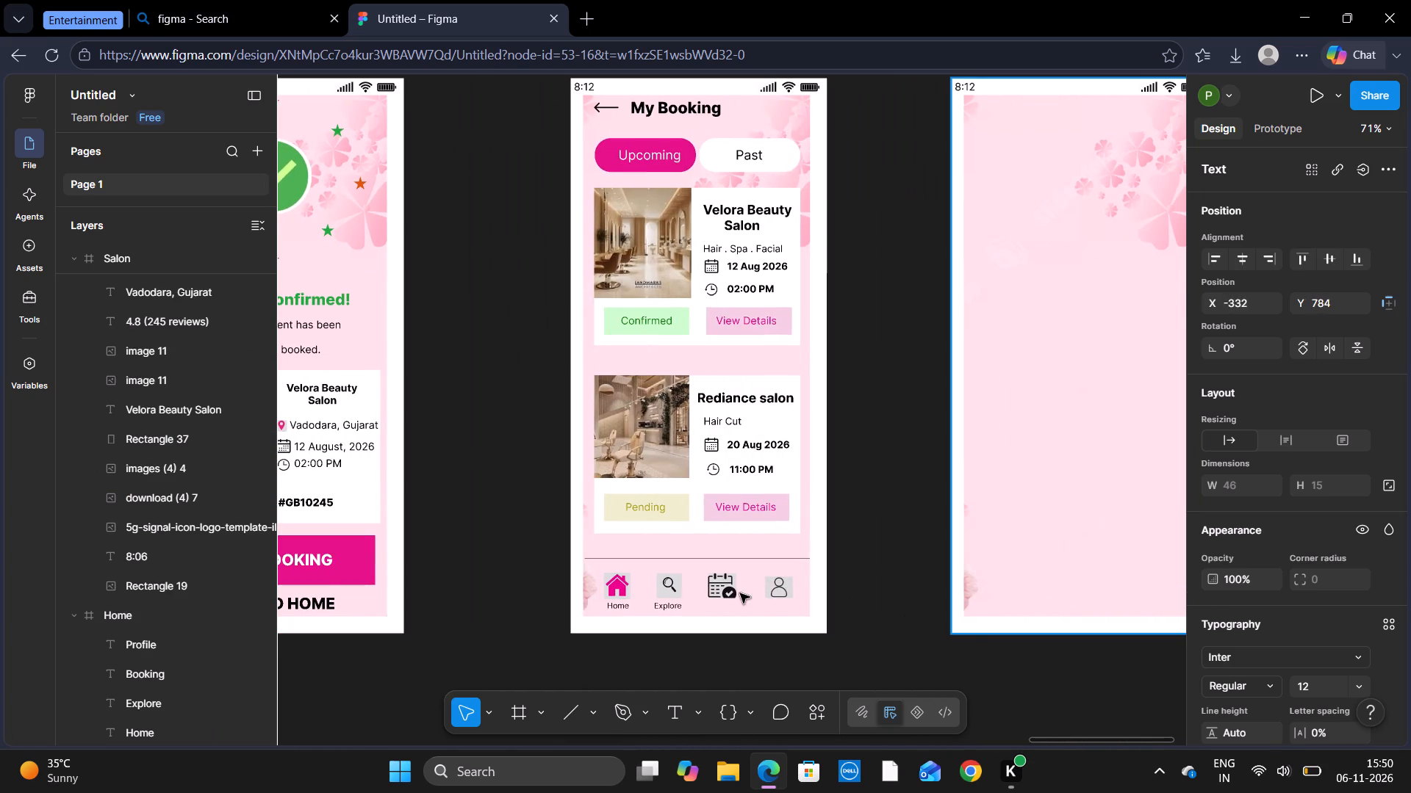
pyautogui.moveTo(740, 593); pyautogui.dragTo(715, 604)
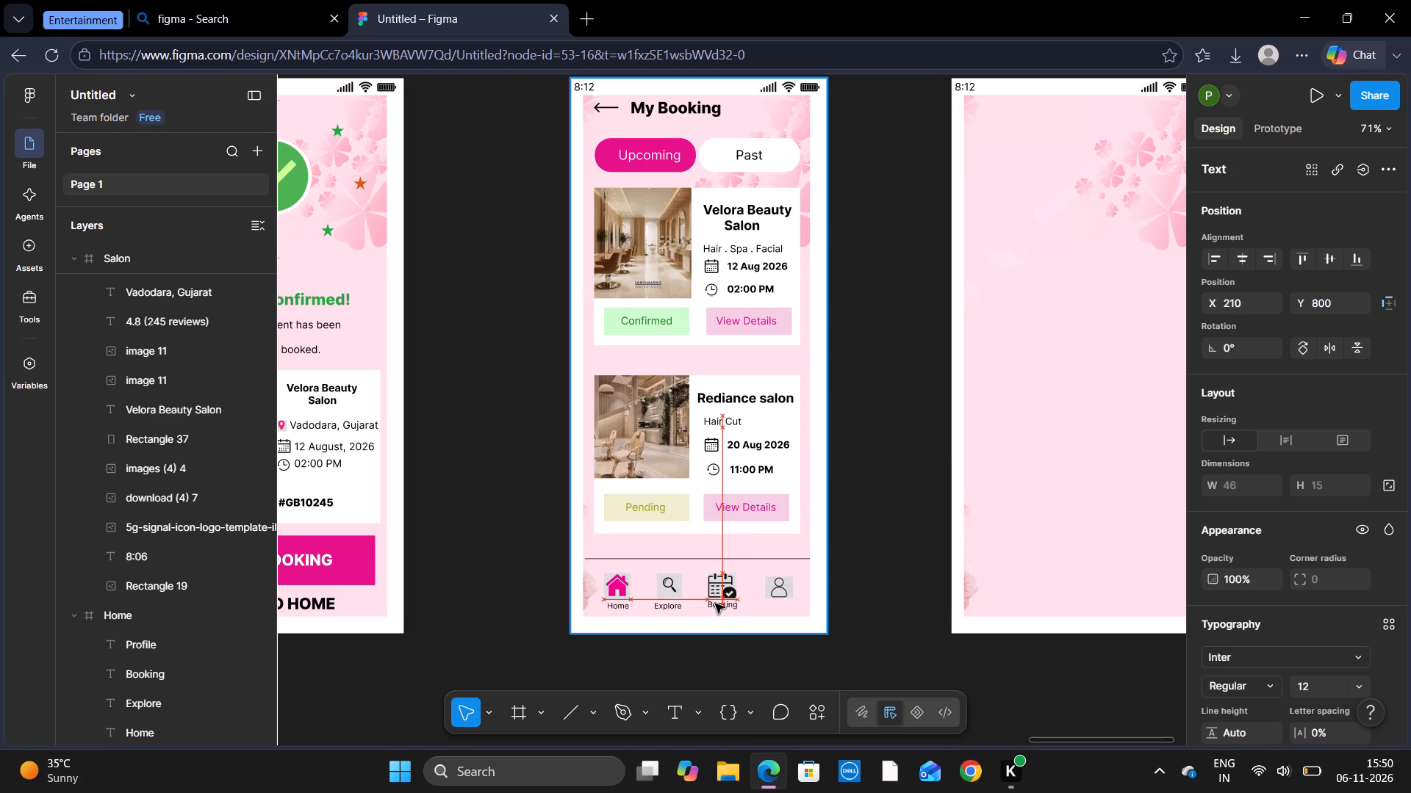
pyautogui.moveTo(715, 604); pyautogui.dragTo(712, 606)
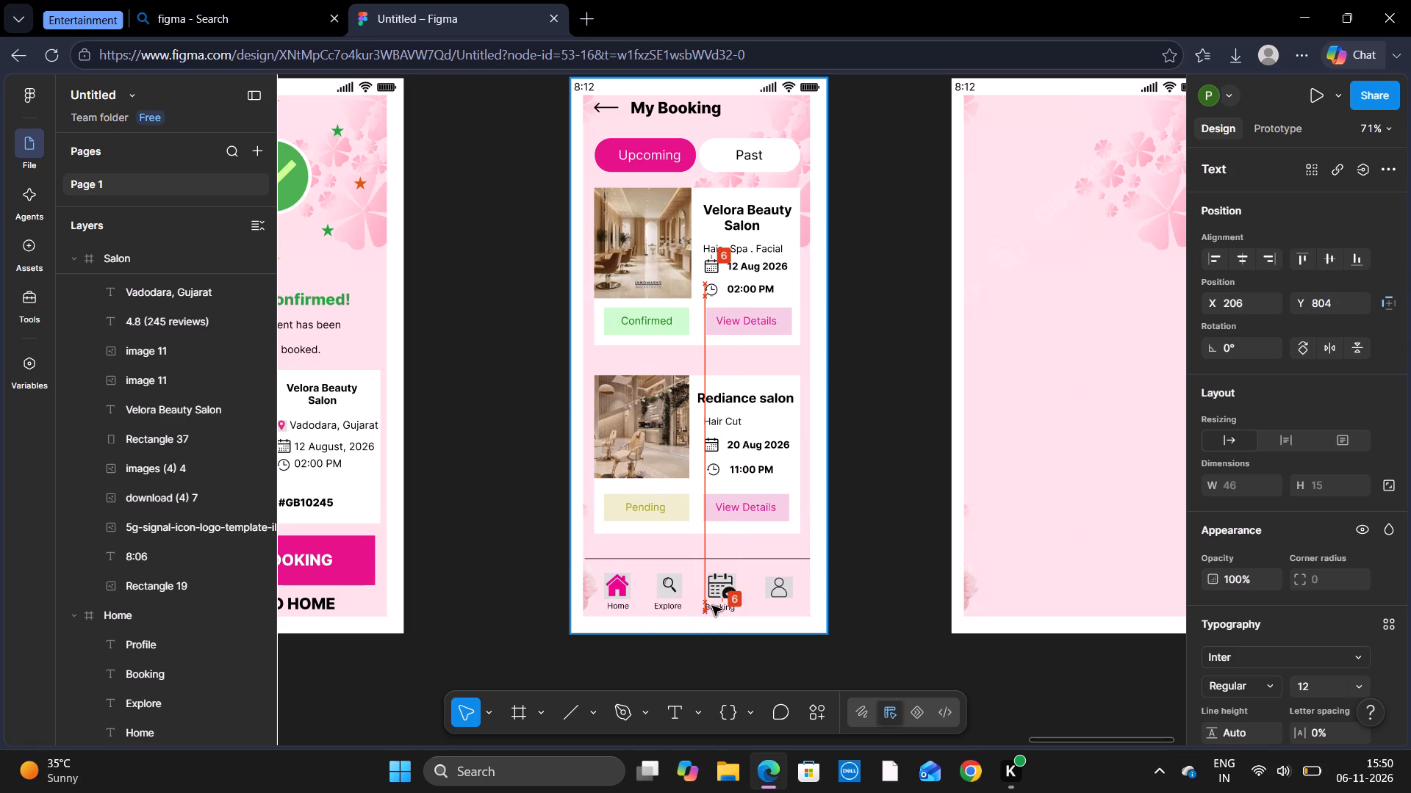
pyautogui.moveTo(712, 606); pyautogui.dragTo(711, 603)
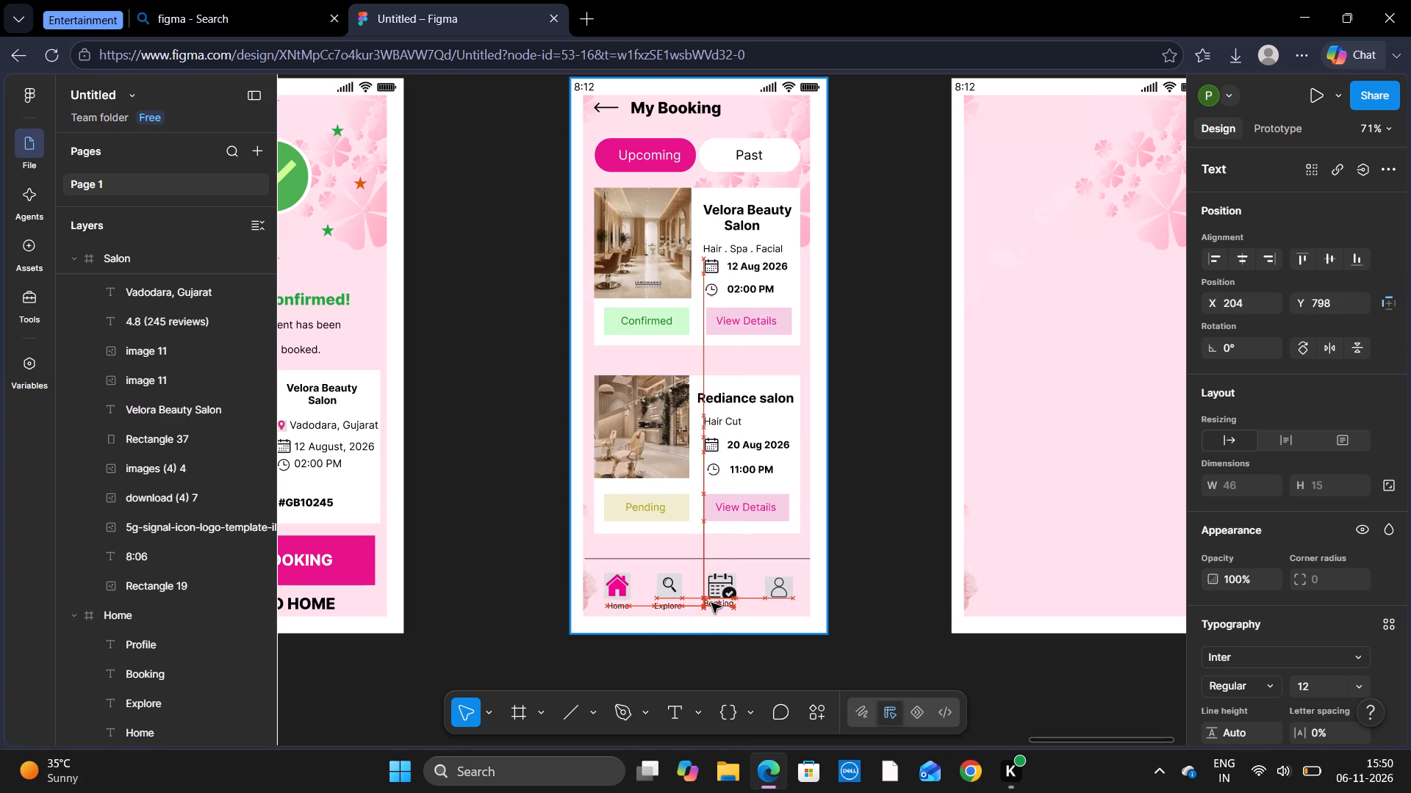
pyautogui.moveTo(711, 603); pyautogui.dragTo(711, 605)
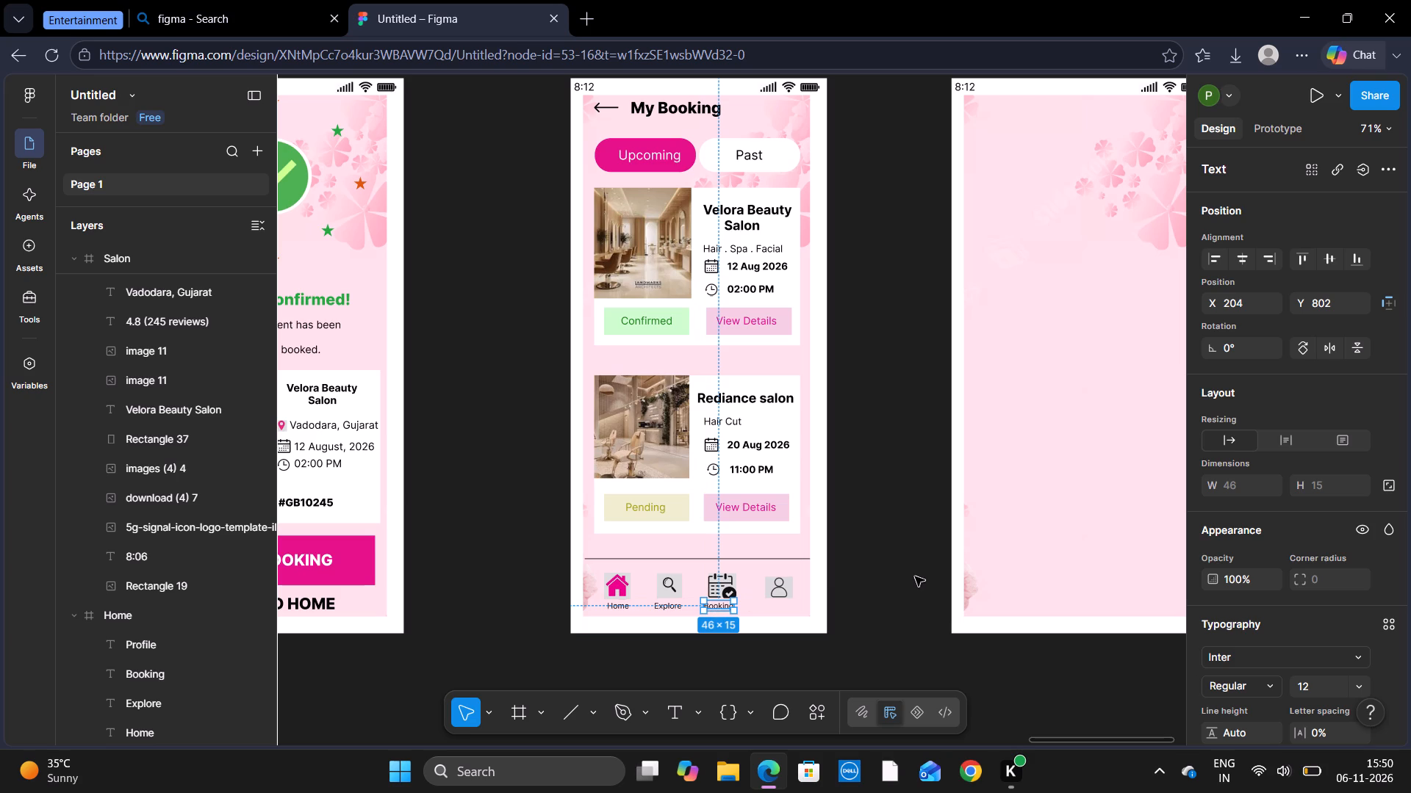
pyautogui.click(913, 576)
# Copy the "Profile" label from the Home screen's bottom bar to beneath the profile icon on My Booking, at about X 297, Y 802.
pyautogui.hscroll(20, 913, 576)
pyautogui.hscroll(4, 913, 576)
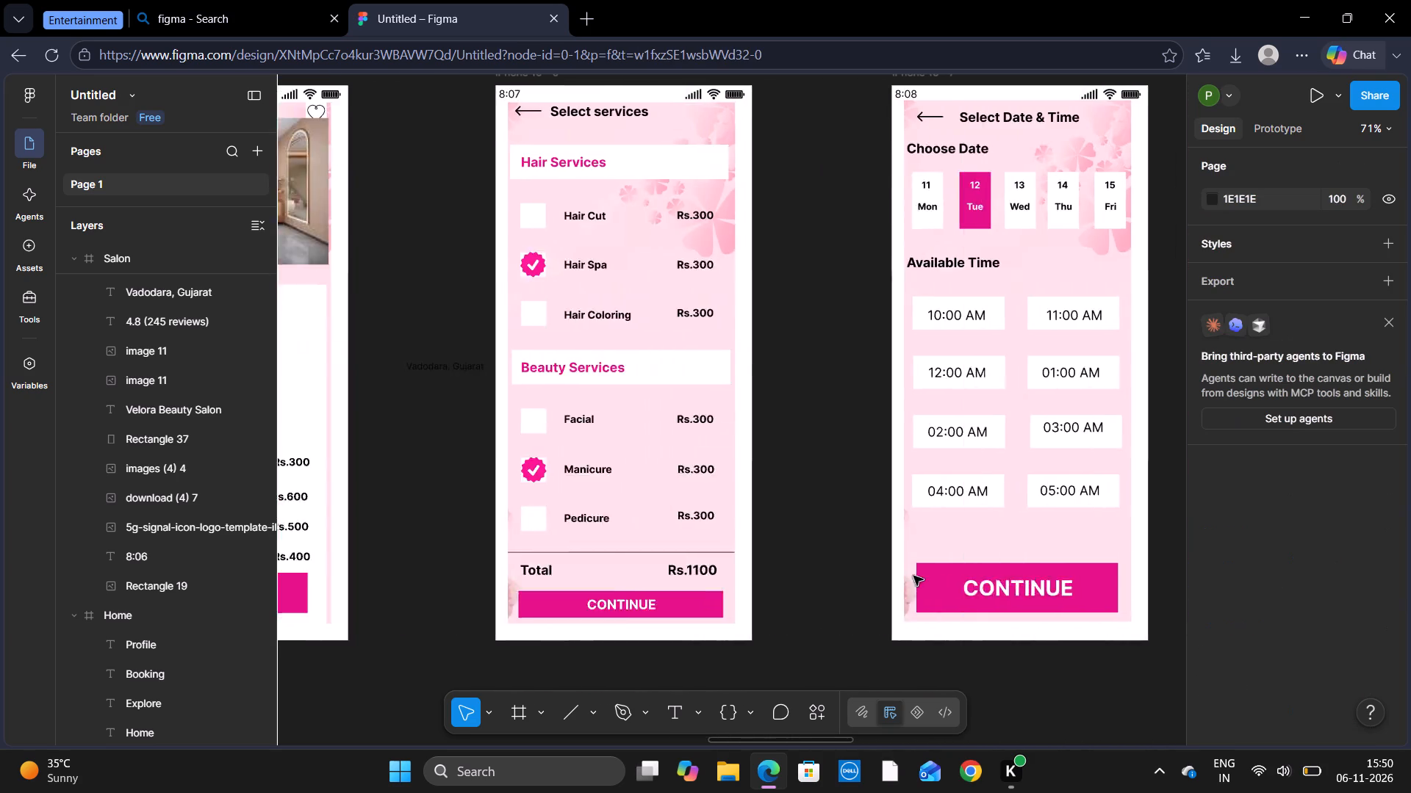
pyautogui.hscroll(5, 913, 576)
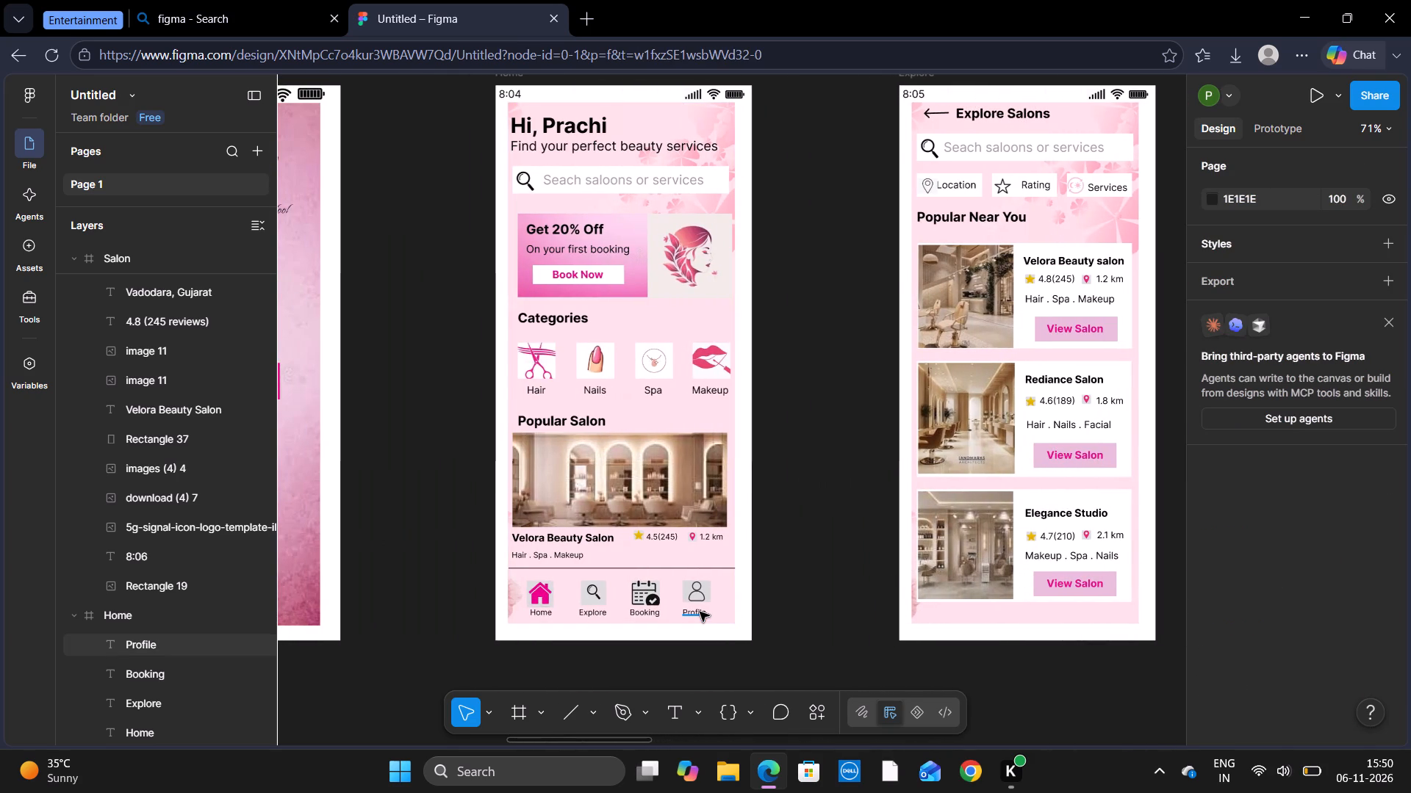
pyautogui.click(700, 612)
pyautogui.hotkey('ctrl', 'c')
pyautogui.hotkey('ctrl', 'v')
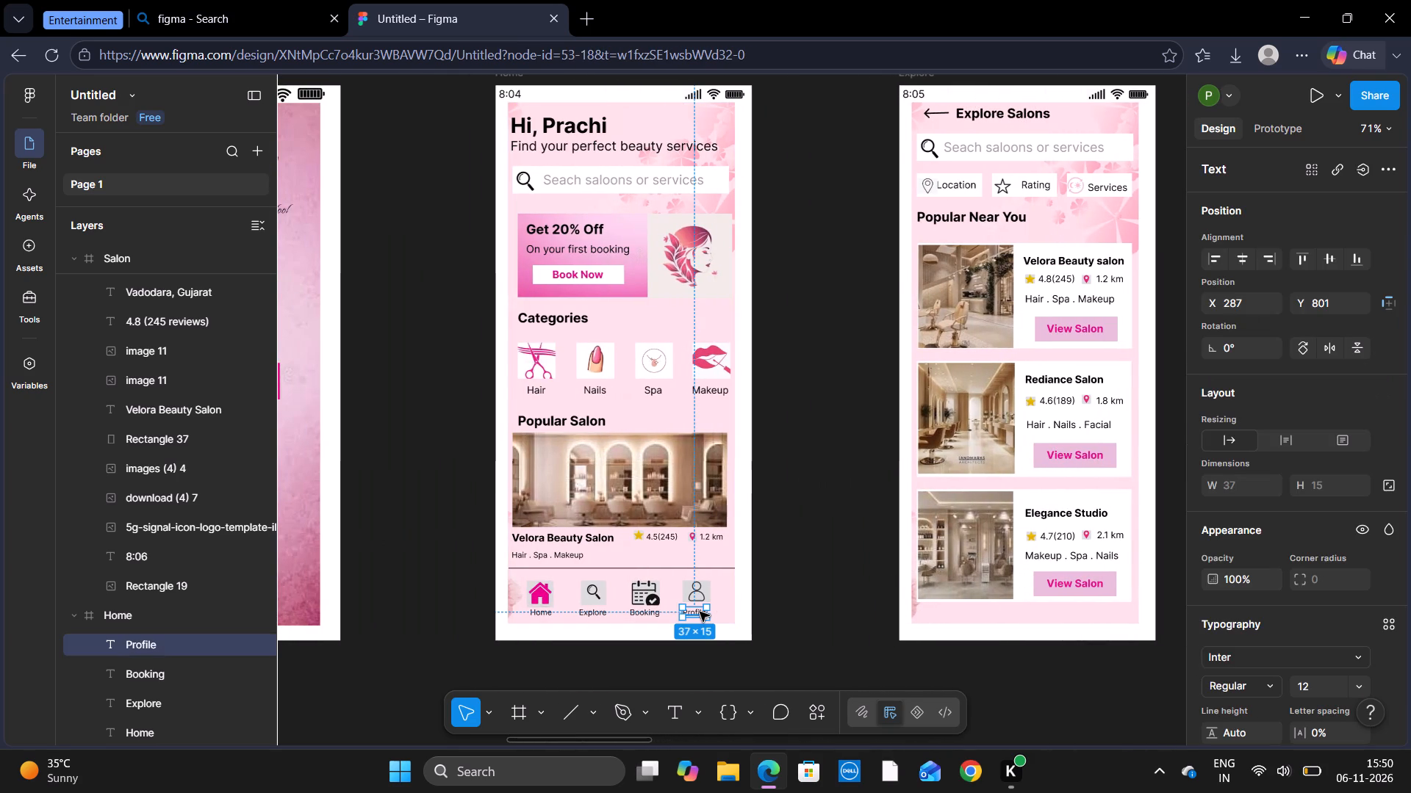
pyautogui.moveTo(700, 612); pyautogui.dragTo(1196, 472)
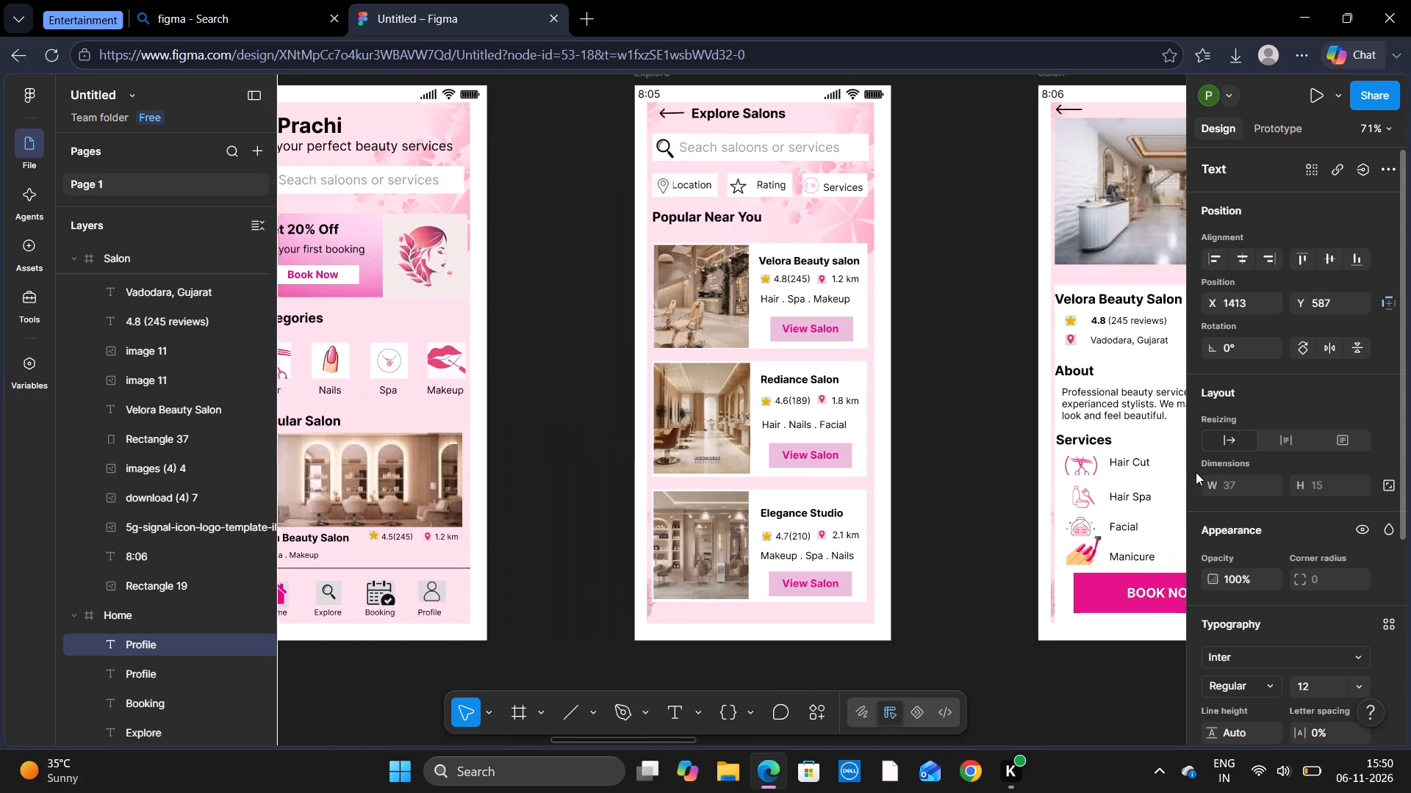
pyautogui.moveTo(1196, 472); pyautogui.dragTo(1195, 490)
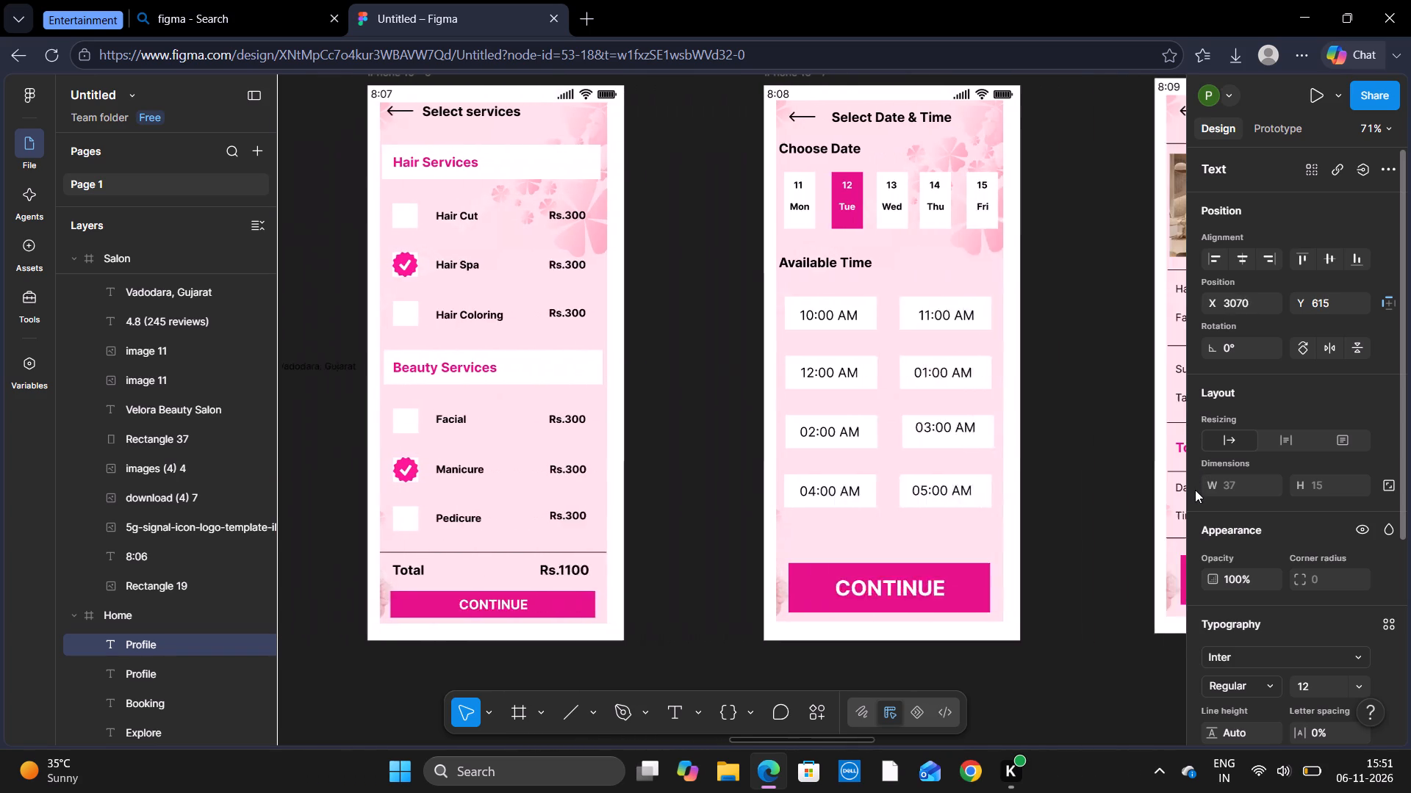
pyautogui.moveTo(1195, 490); pyautogui.dragTo(1194, 490)
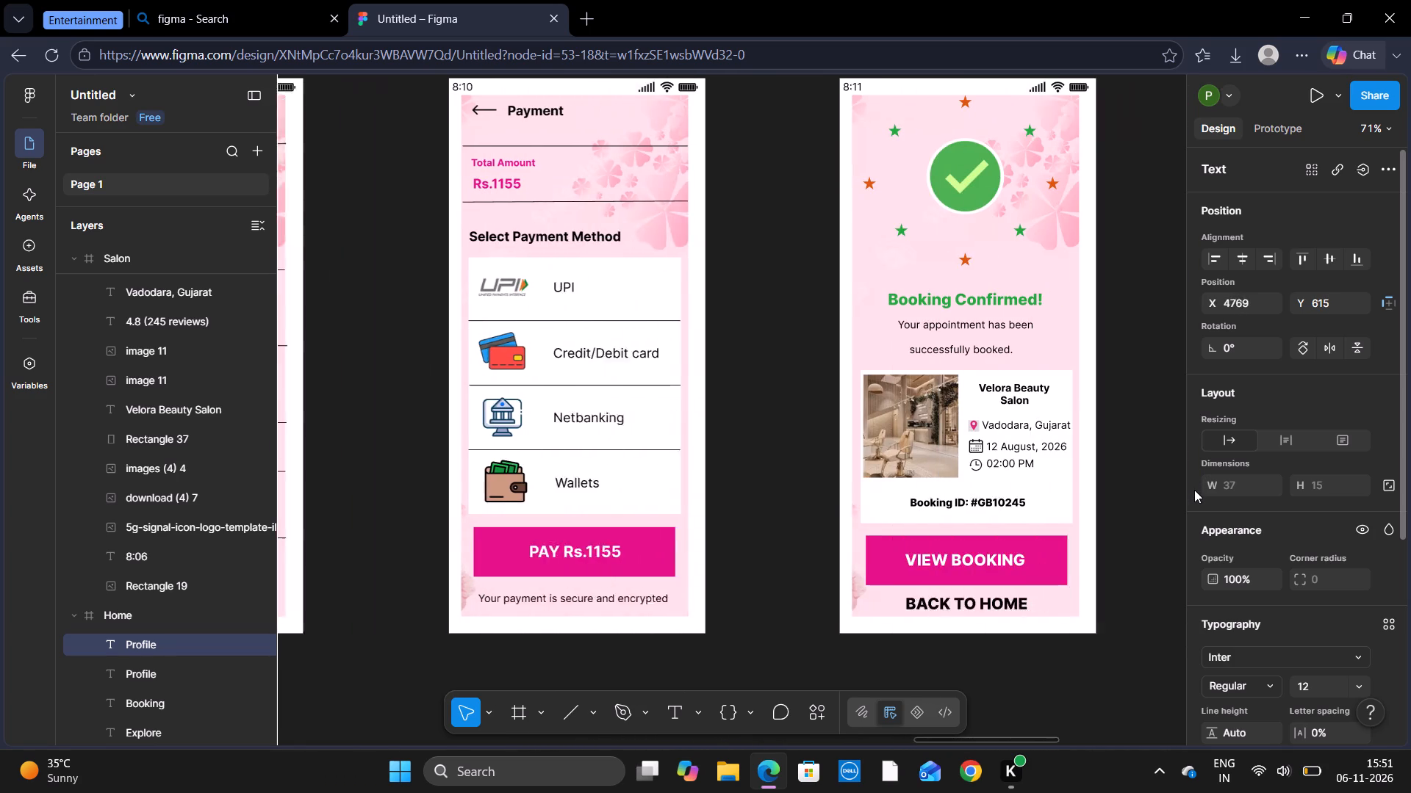
pyautogui.moveTo(1194, 490); pyautogui.dragTo(994, 604)
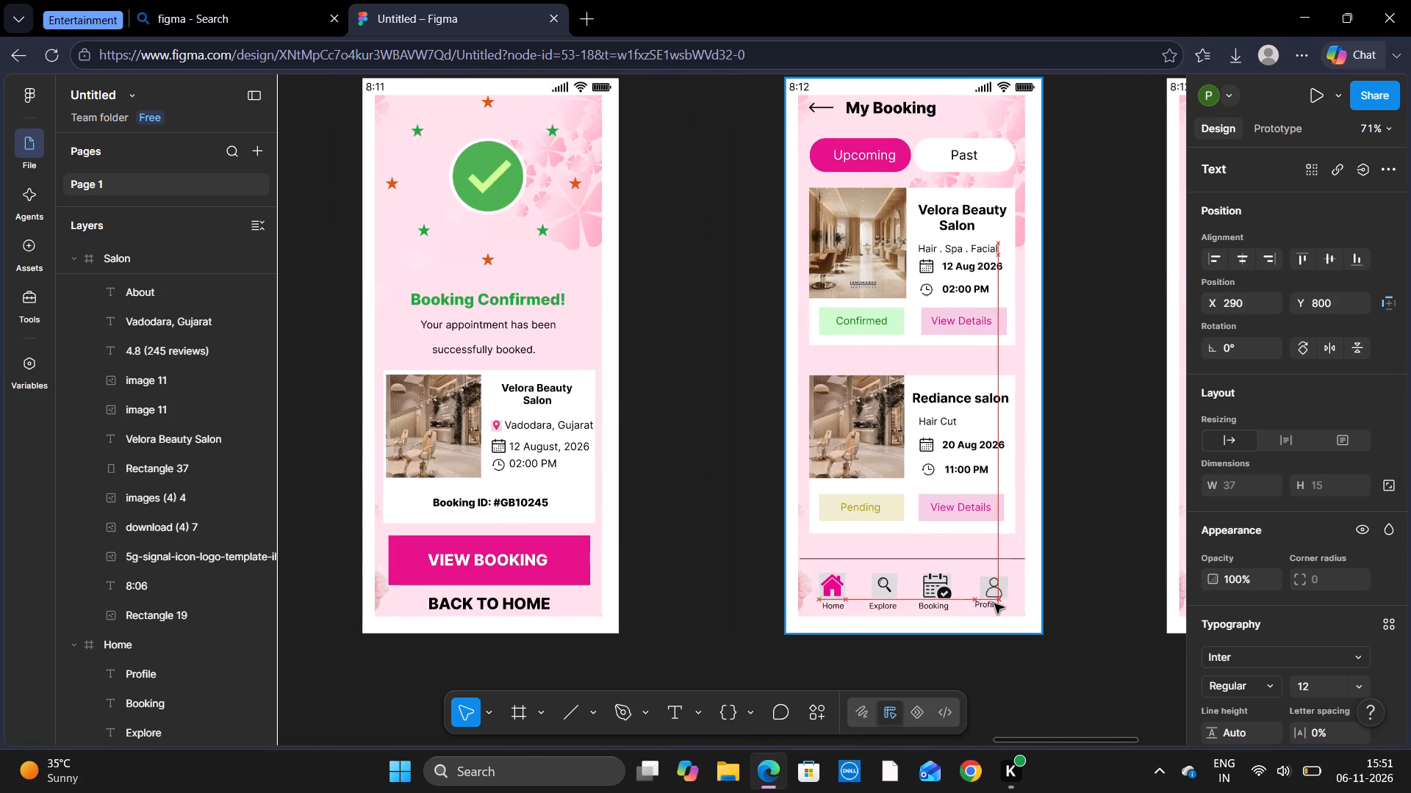
pyautogui.moveTo(994, 604); pyautogui.dragTo(997, 605)
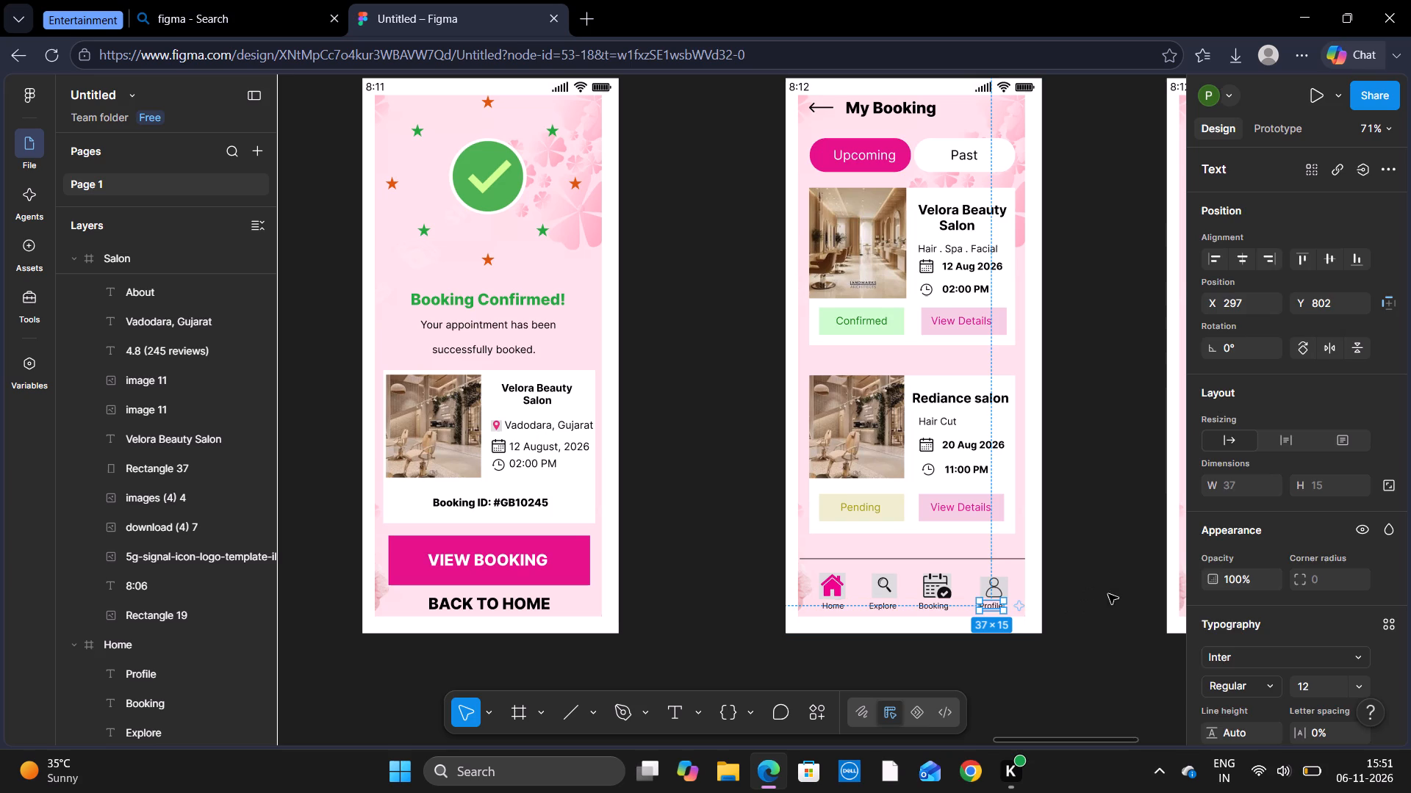
pyautogui.click(1110, 593)
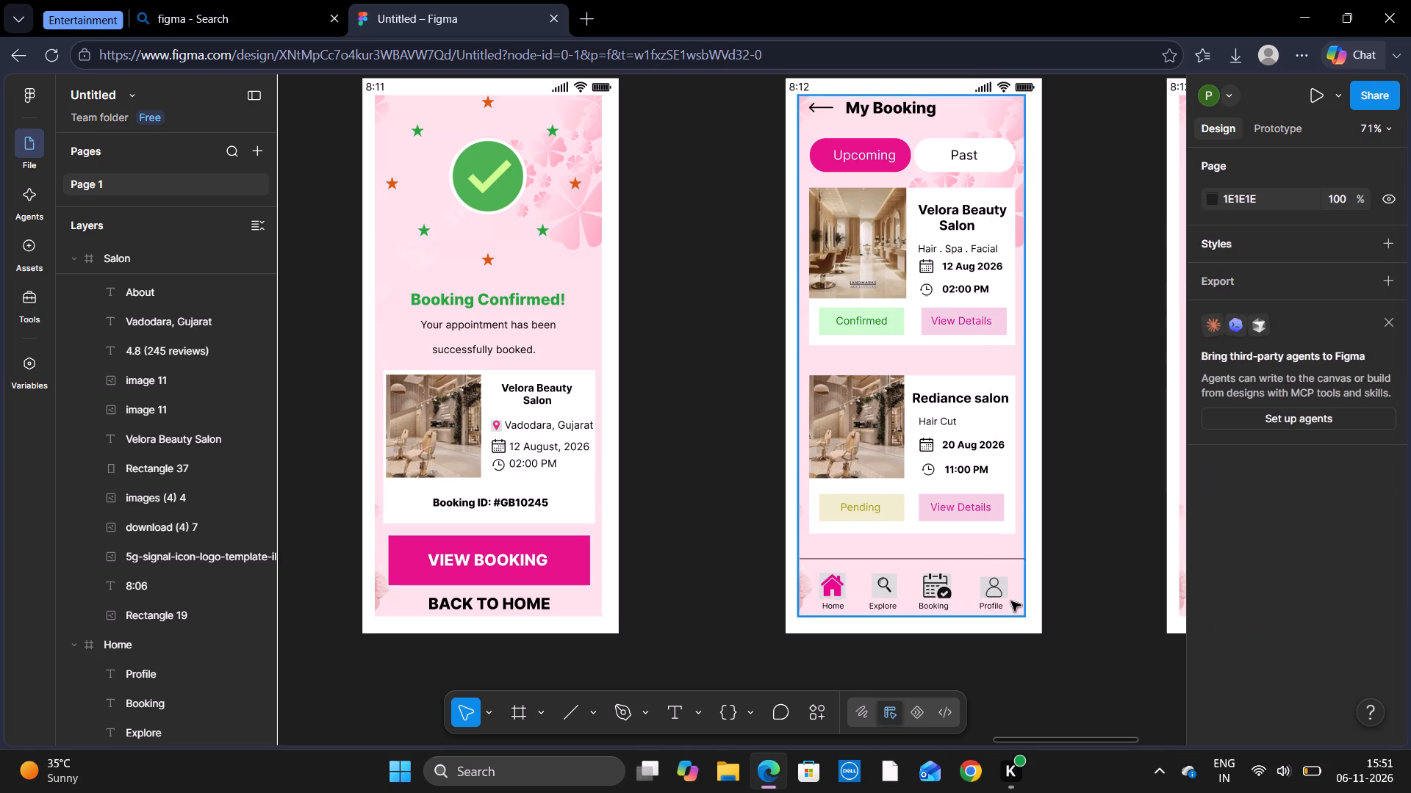
# Nudge the "Profile" label on My Booking to about X 303, Y 802, centring it under the profile icon.
pyautogui.click(990, 603)
pyautogui.moveTo(990, 603); pyautogui.dragTo(995, 603)
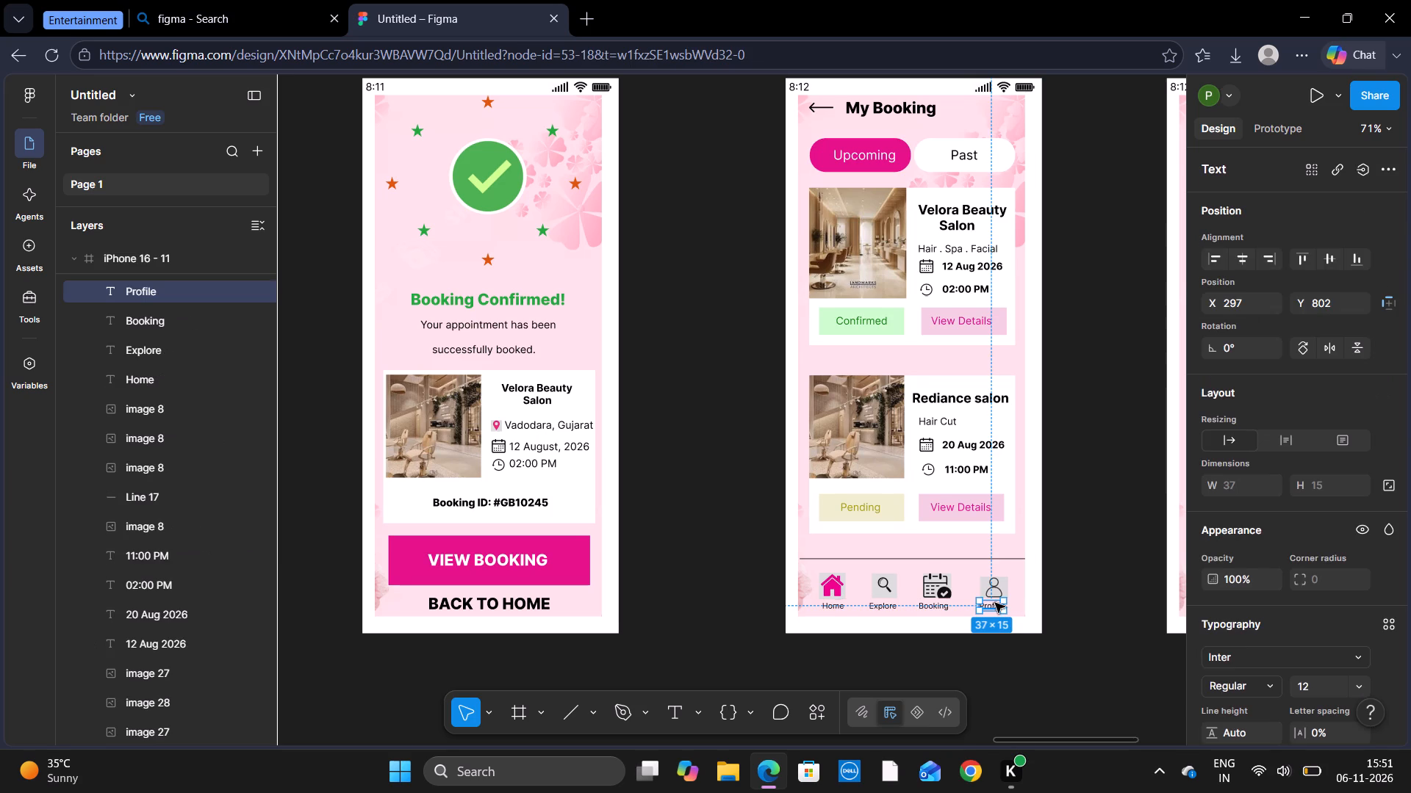
pyautogui.moveTo(995, 603); pyautogui.dragTo(997, 603)
pyautogui.click(997, 603)
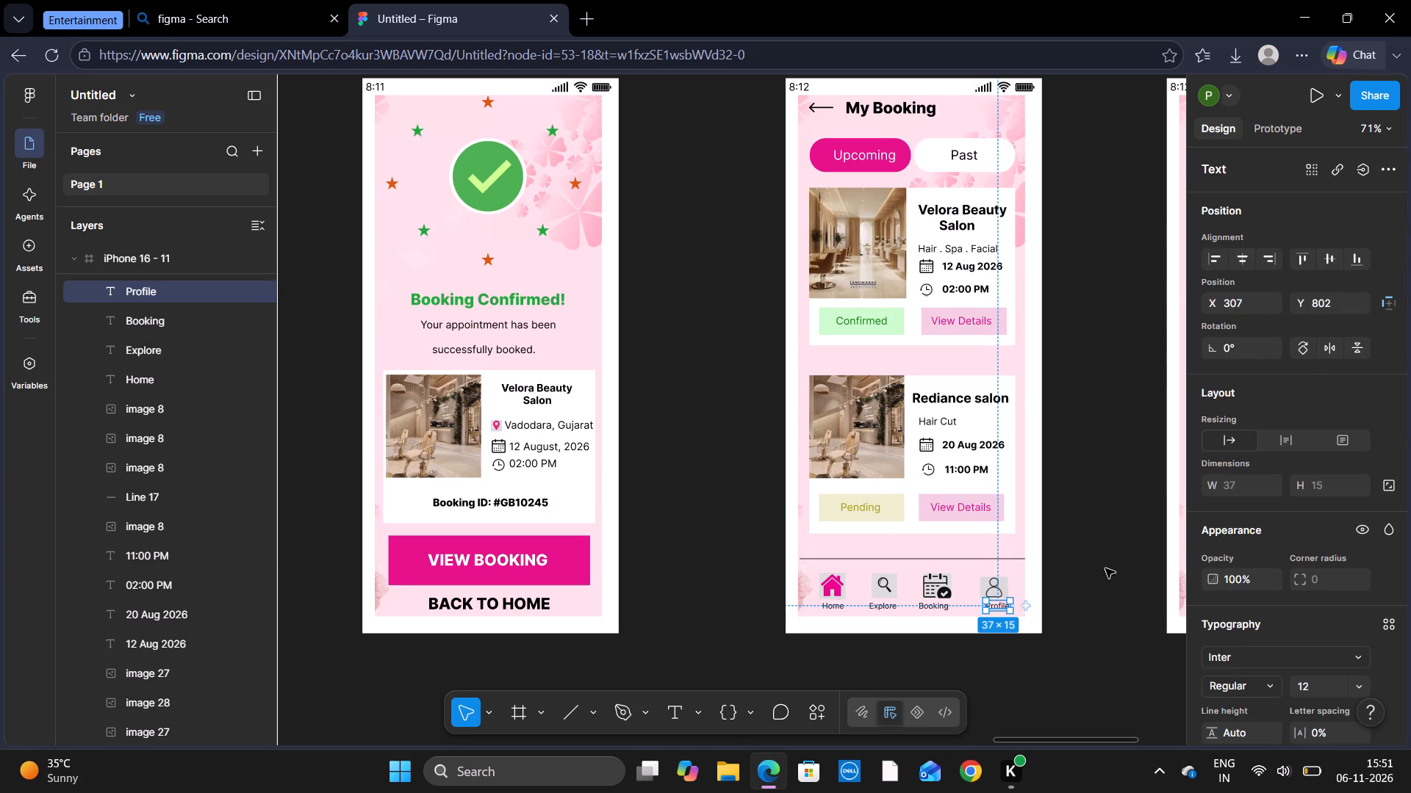
pyautogui.click(1105, 568)
pyautogui.click(990, 604)
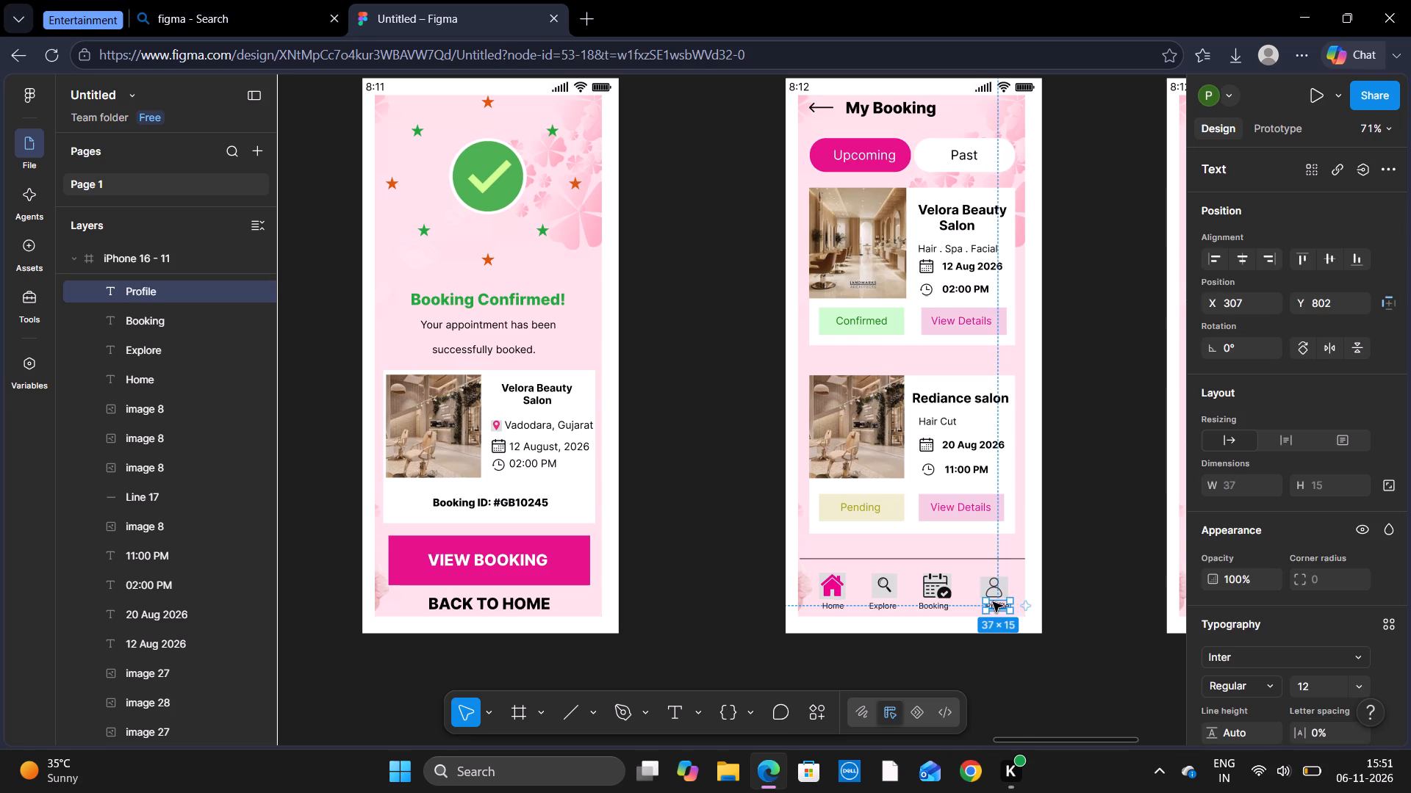
pyautogui.click(993, 603)
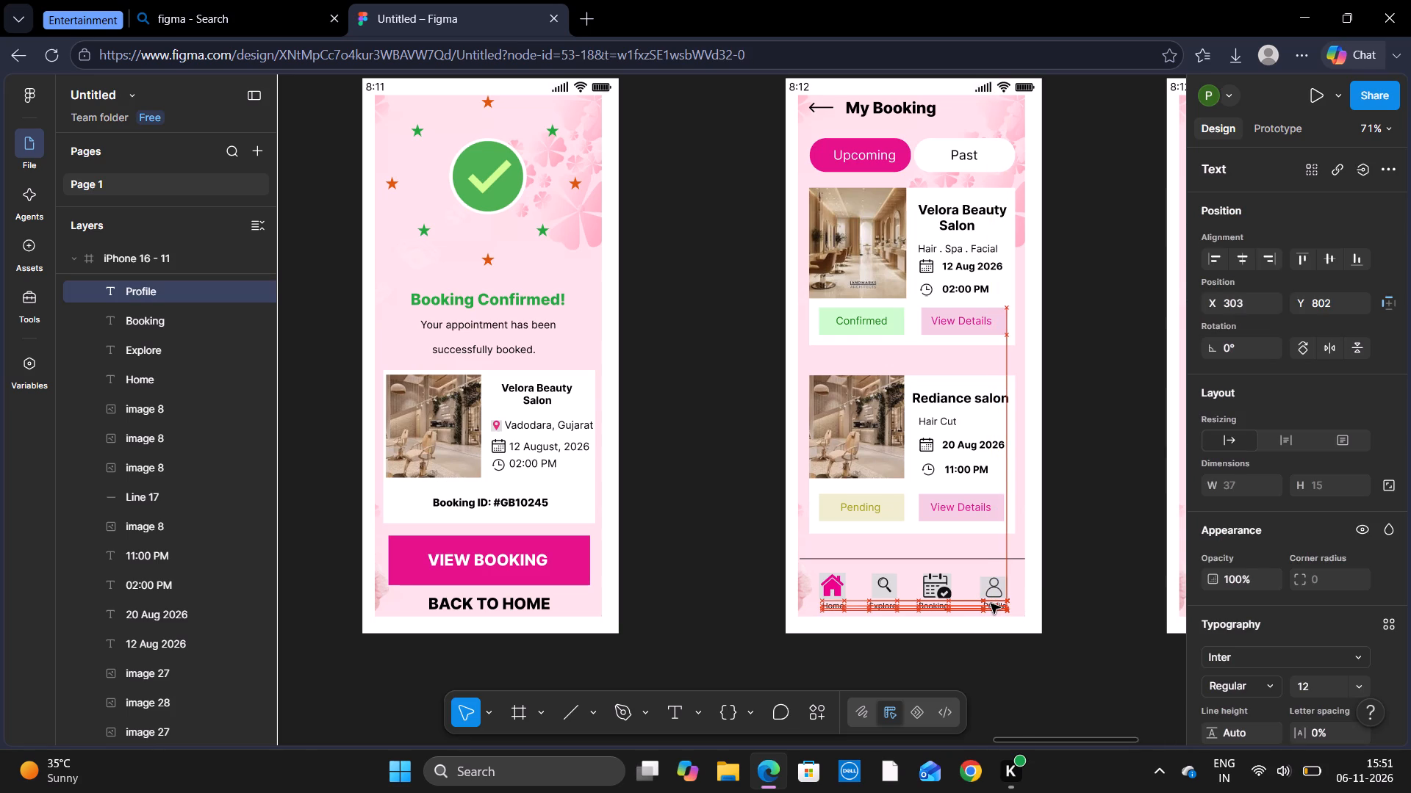
# Add the heading "My Profile" in Inter Bold, size 20, near the top of the empty iPhone 16 - 12 frame.
pyautogui.click(1107, 578)
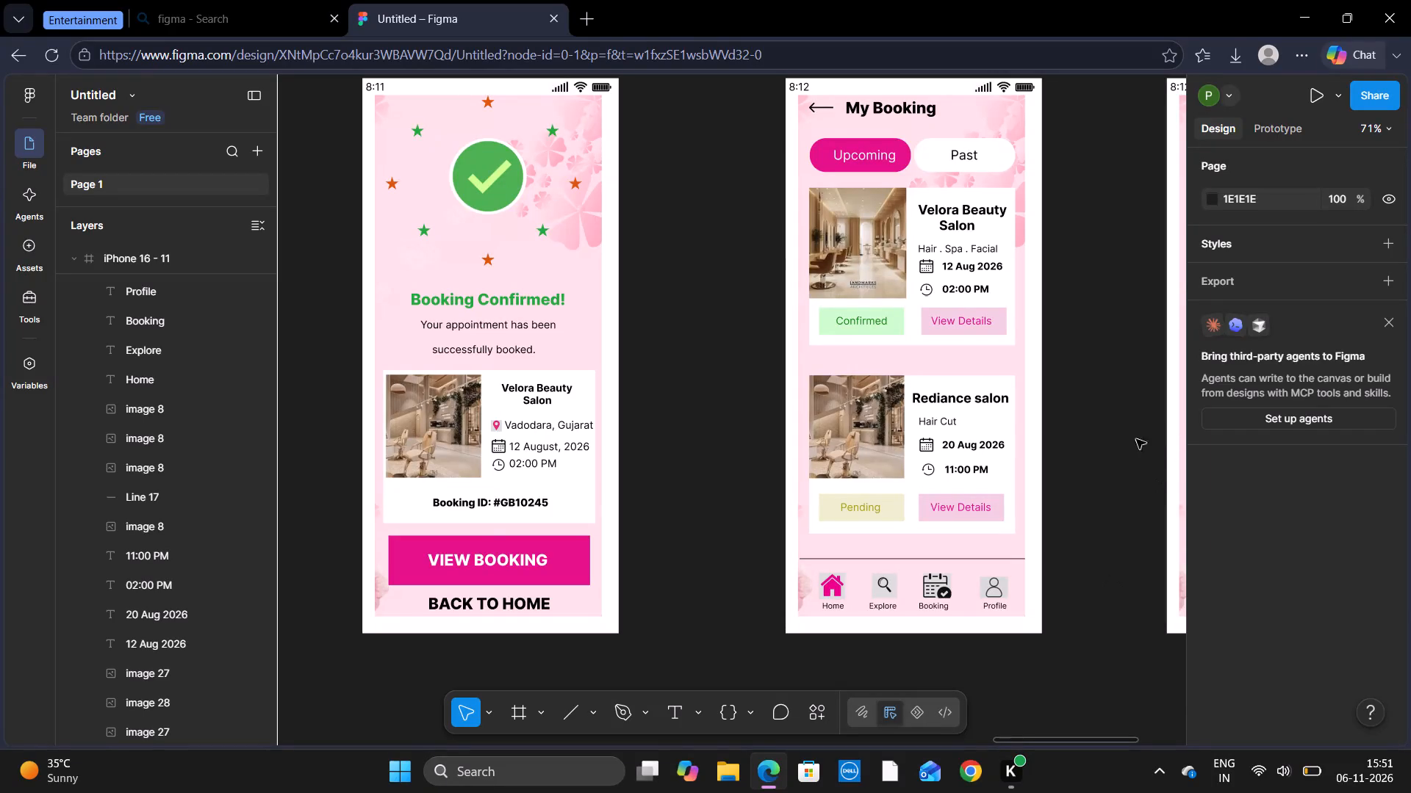
pyautogui.scroll(1, 1083, 438)
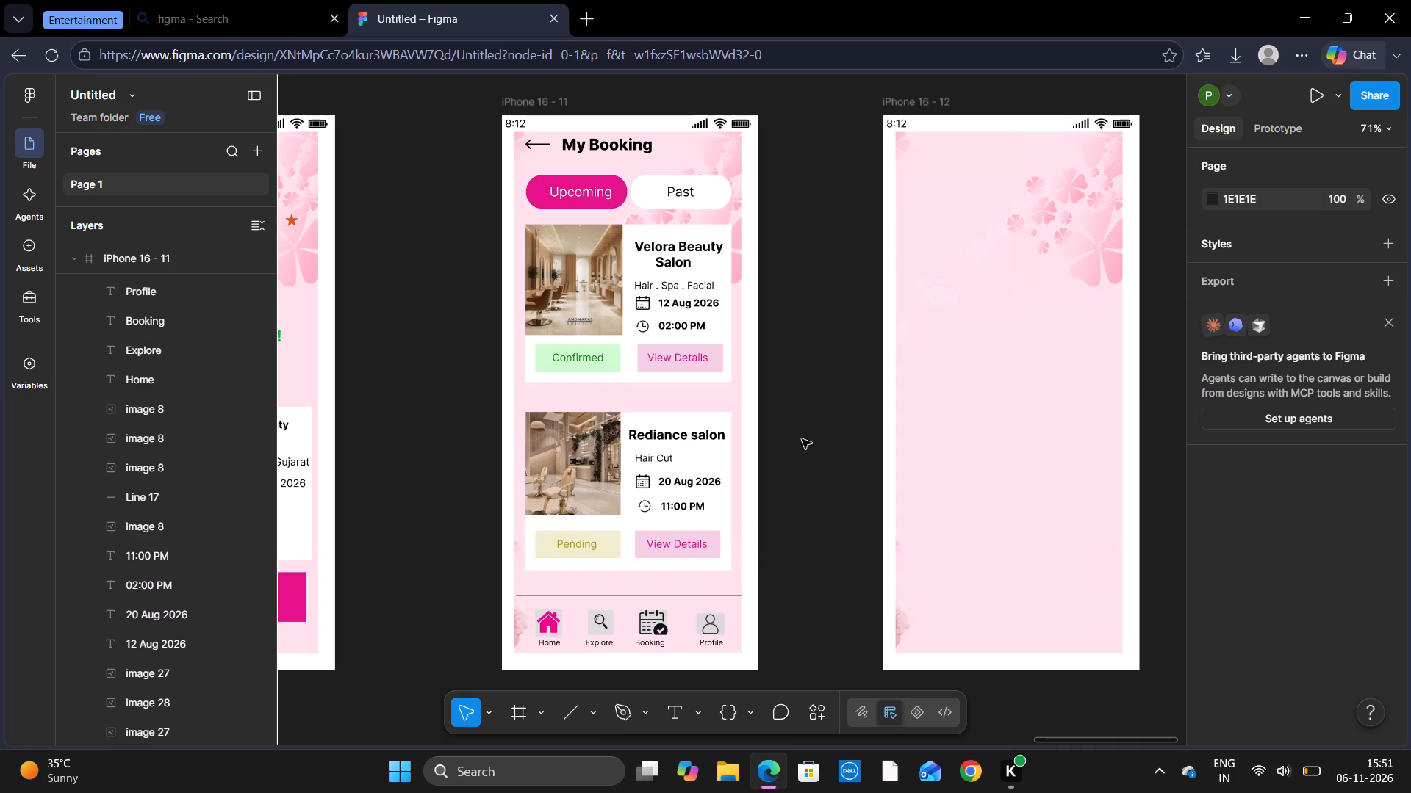
pyautogui.click(684, 706)
pyautogui.click(922, 161)
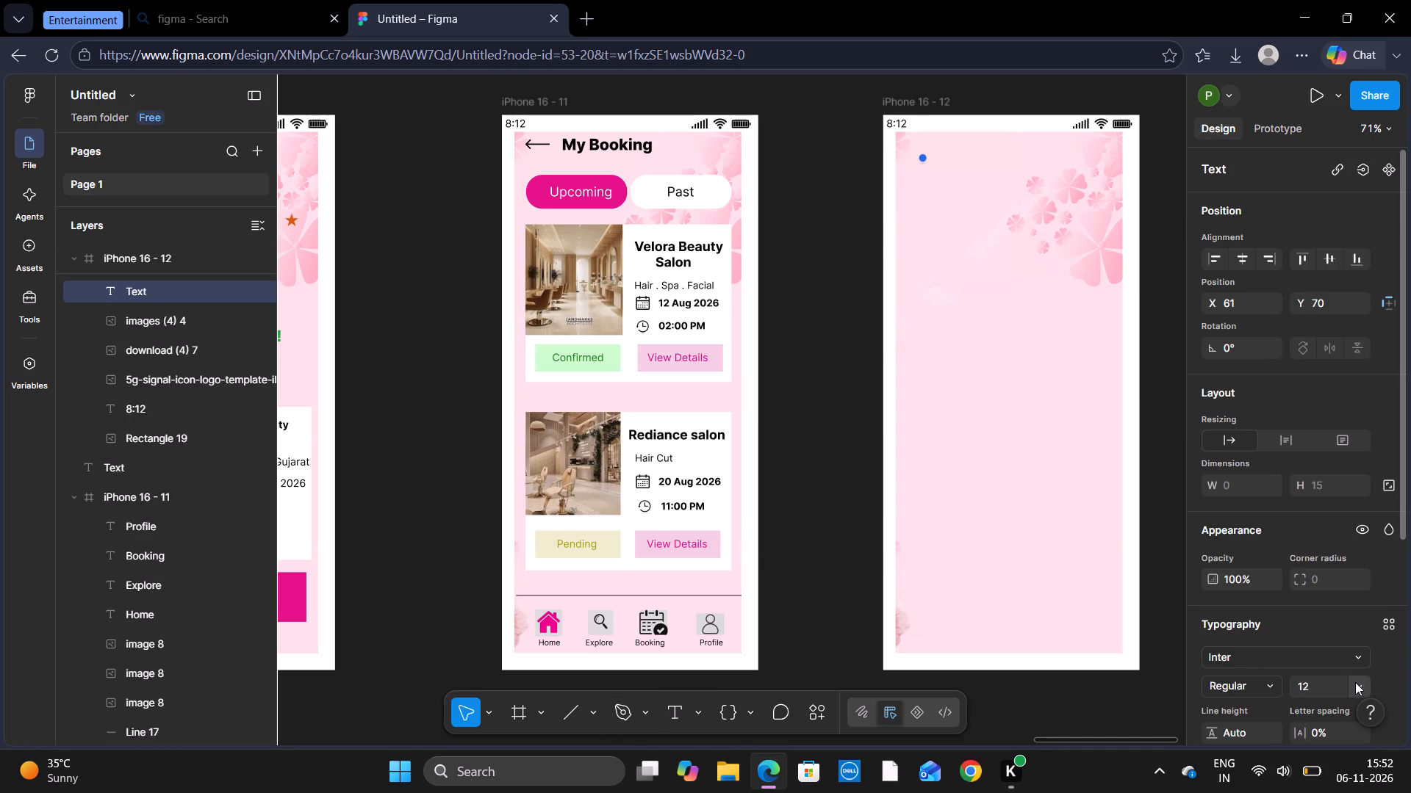
pyautogui.click(1355, 682)
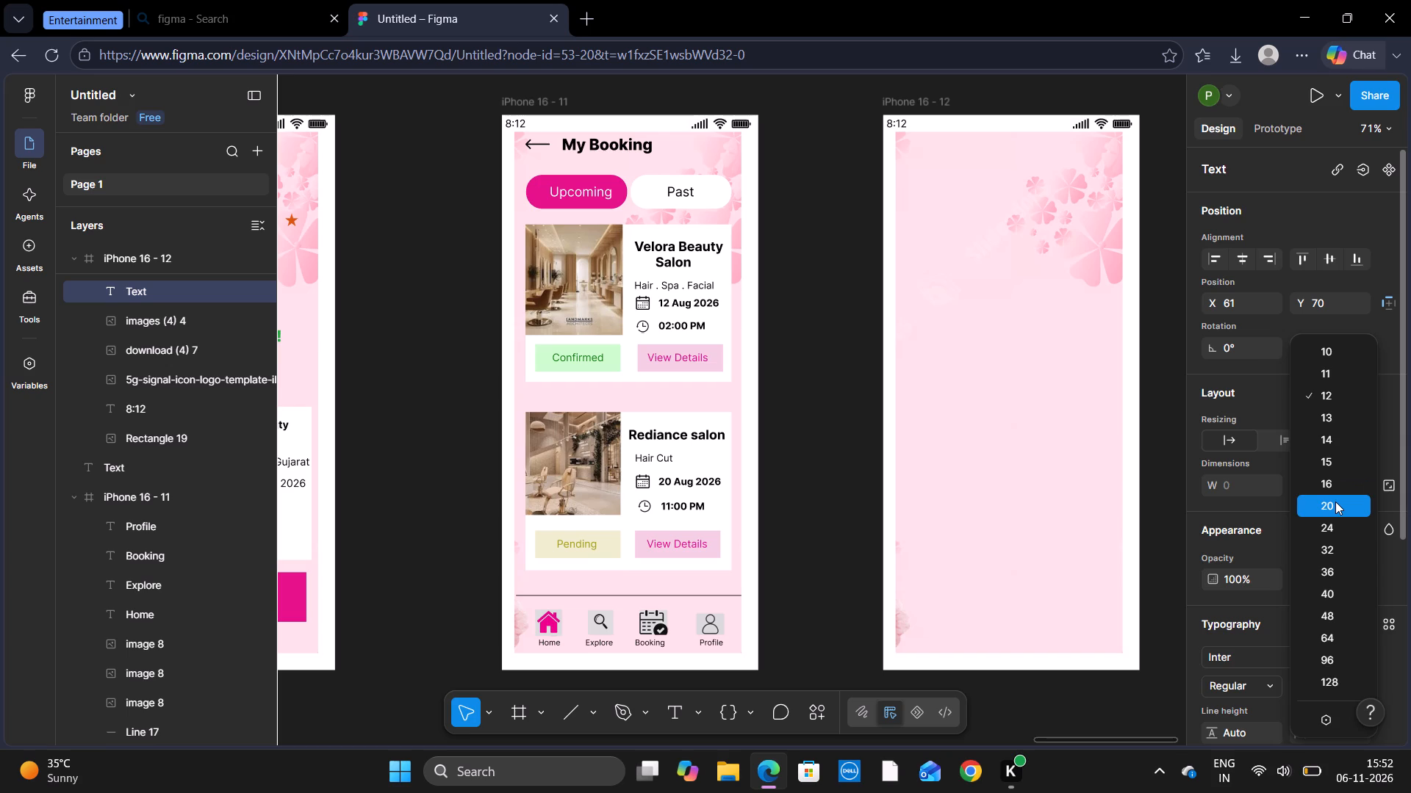
pyautogui.click(1335, 501)
pyautogui.click(1274, 684)
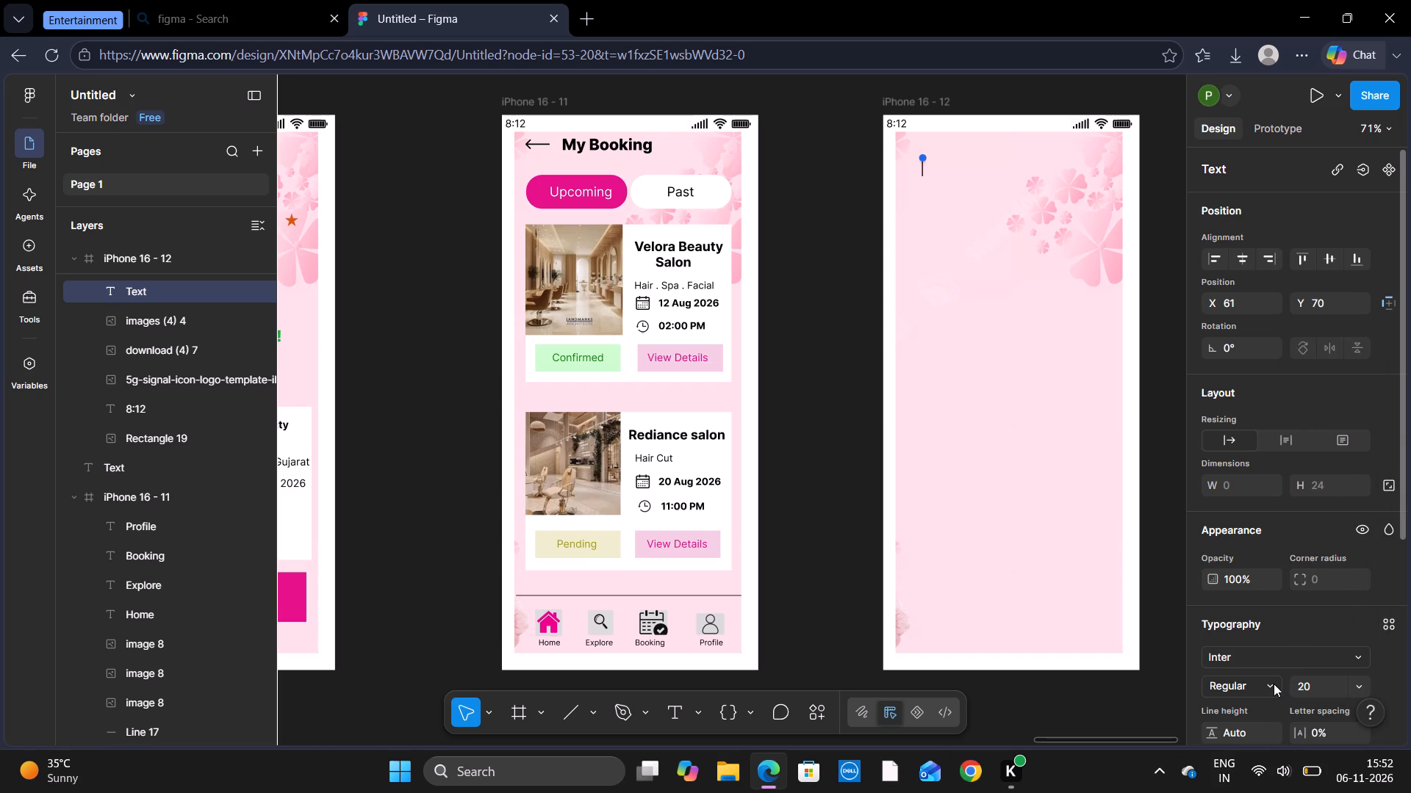
pyautogui.click(1285, 331)
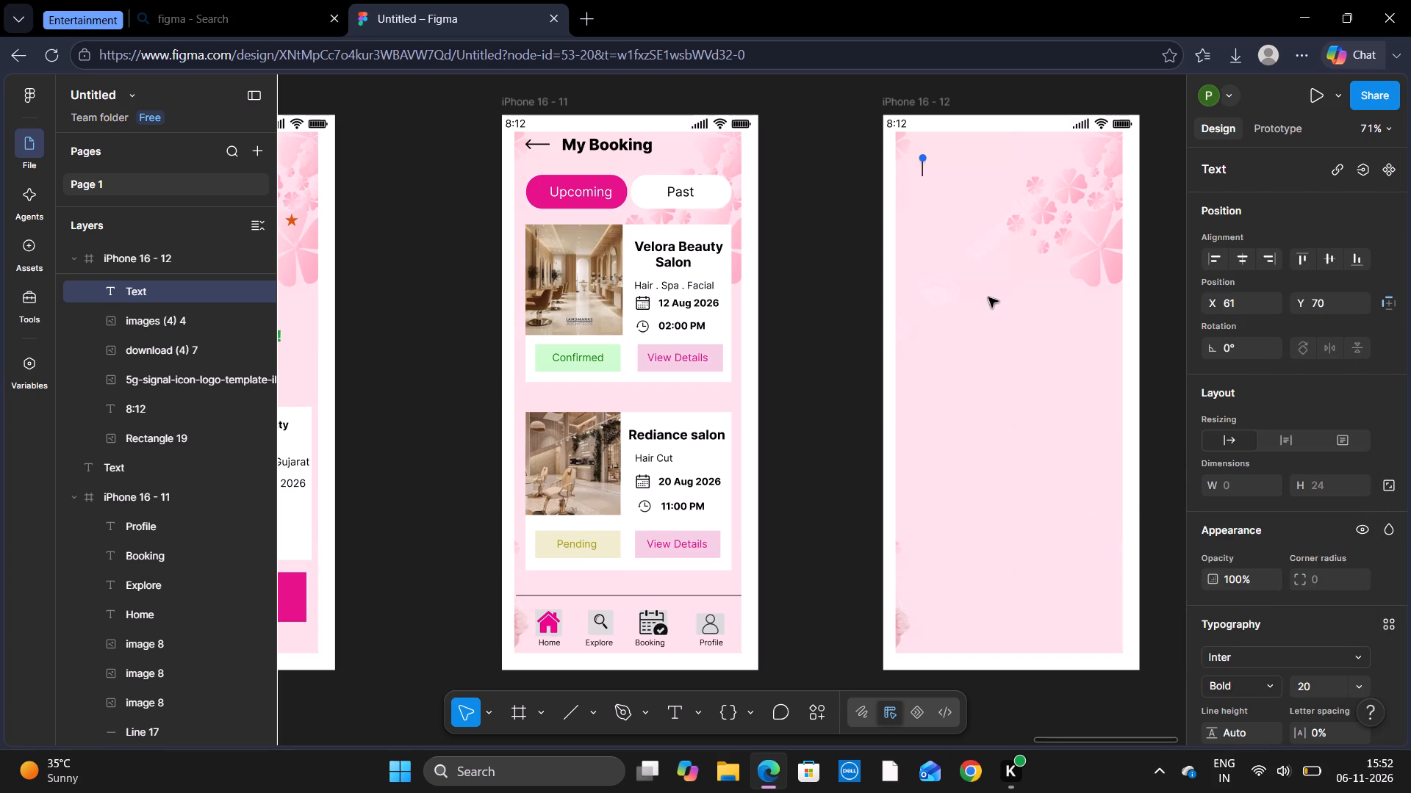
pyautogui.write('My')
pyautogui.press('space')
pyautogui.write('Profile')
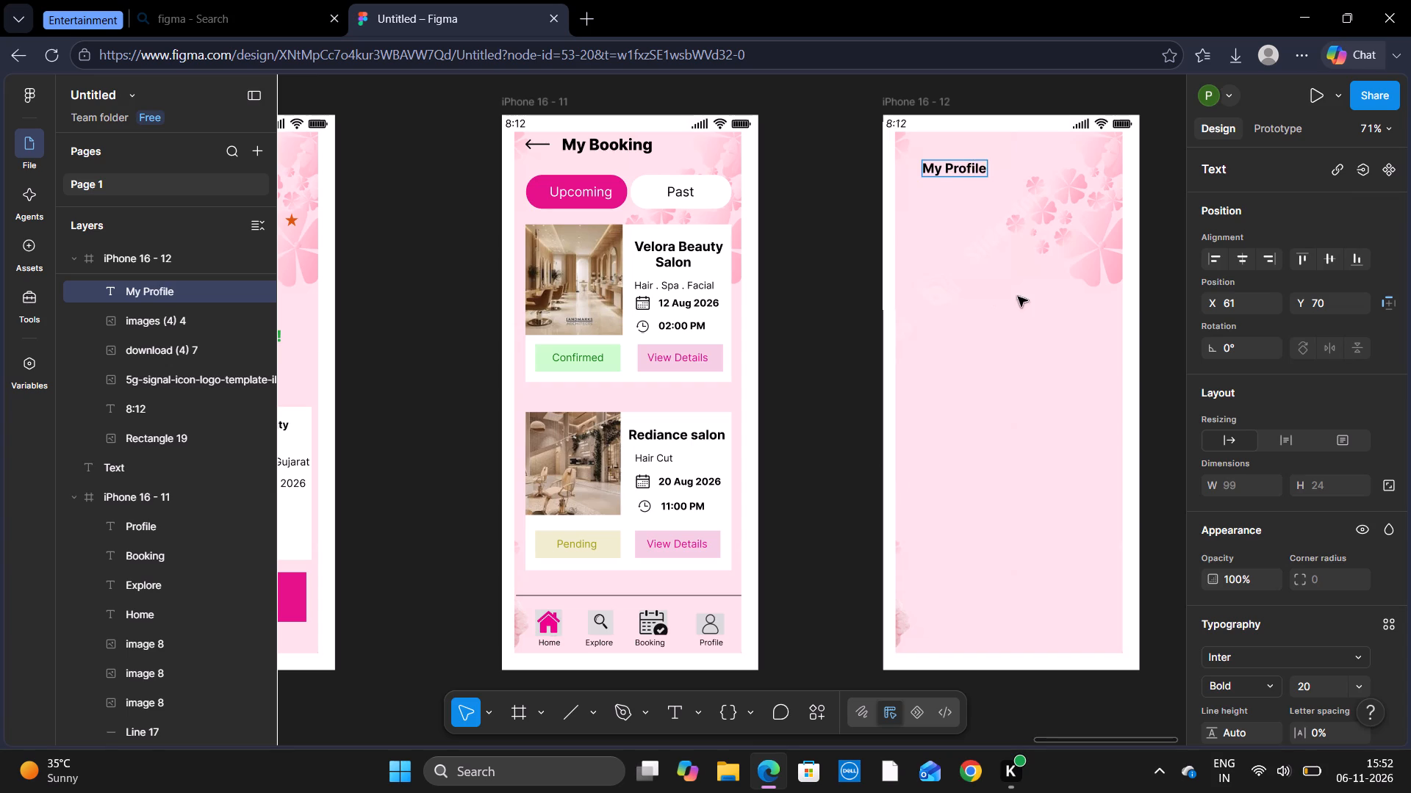
pyautogui.click(1027, 249)
# Move the "My Profile" heading up beneath the status bar, to about X 37, Y 40.
pyautogui.moveTo(969, 168); pyautogui.dragTo(954, 153)
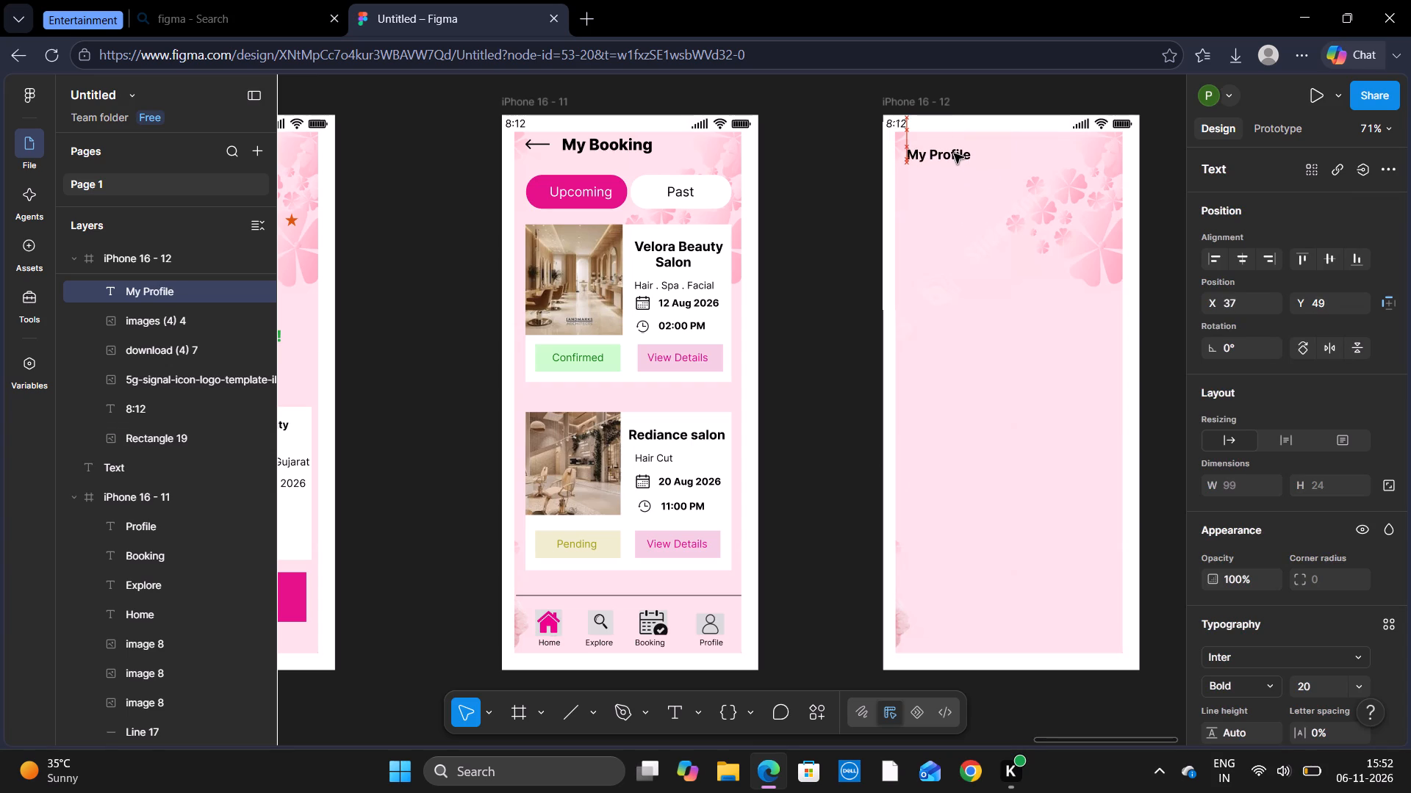
pyautogui.moveTo(954, 153); pyautogui.dragTo(953, 150)
pyautogui.moveTo(953, 150); pyautogui.dragTo(953, 148)
pyautogui.click(794, 269)
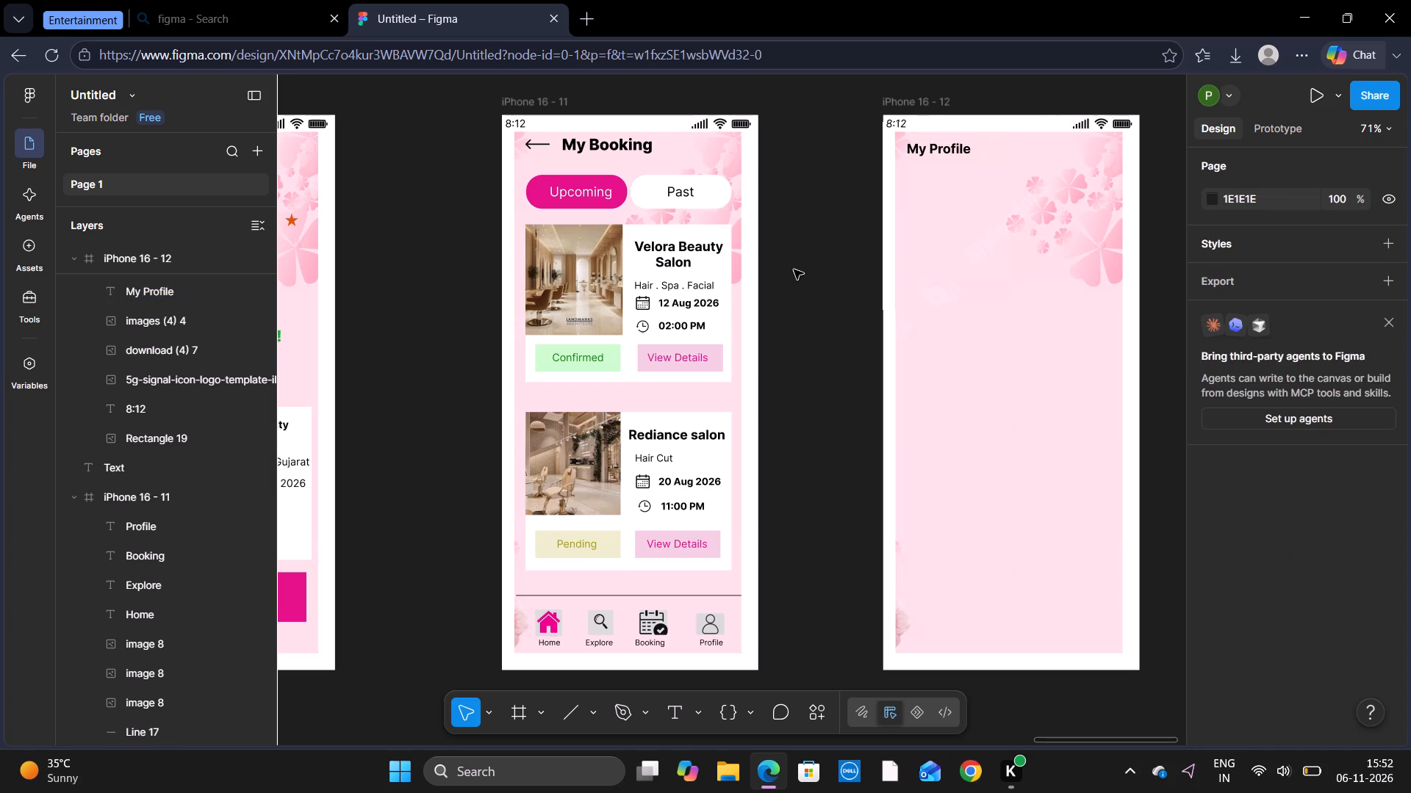
# Check the "My Booking" heading's text style and set the "My Profile" heading's font size to 24.
pyautogui.click(642, 145)
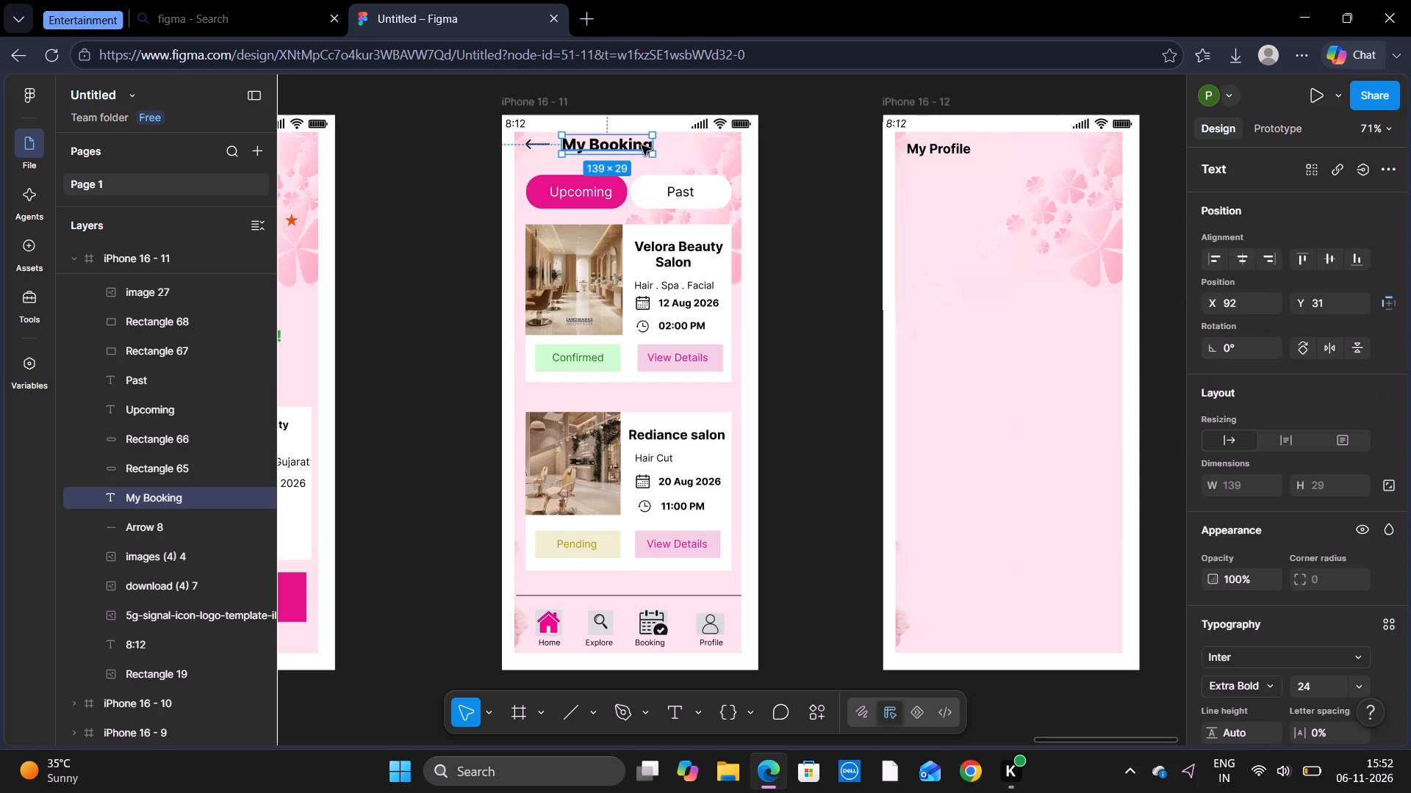
pyautogui.doubleClick(948, 149)
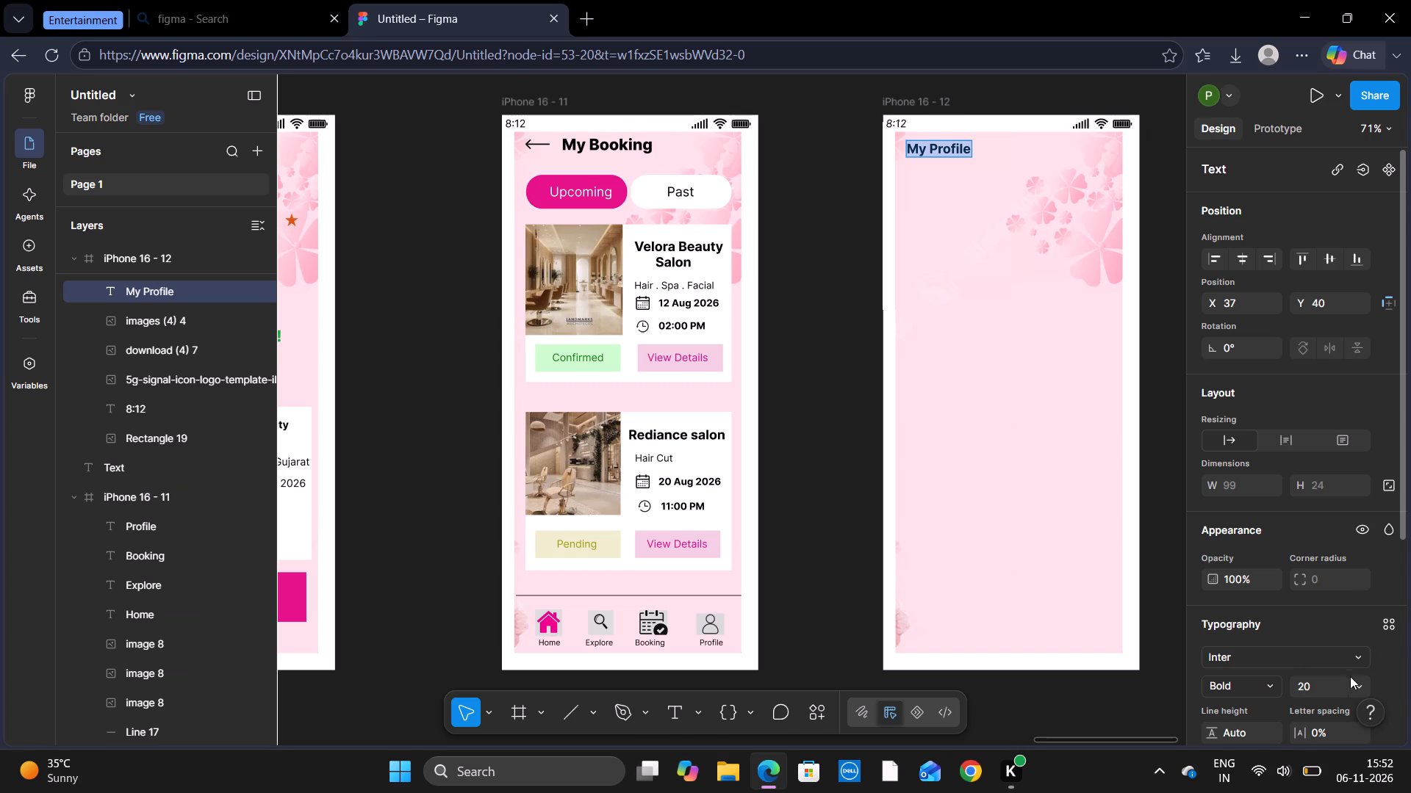
pyautogui.click(1367, 687)
pyautogui.click(1350, 533)
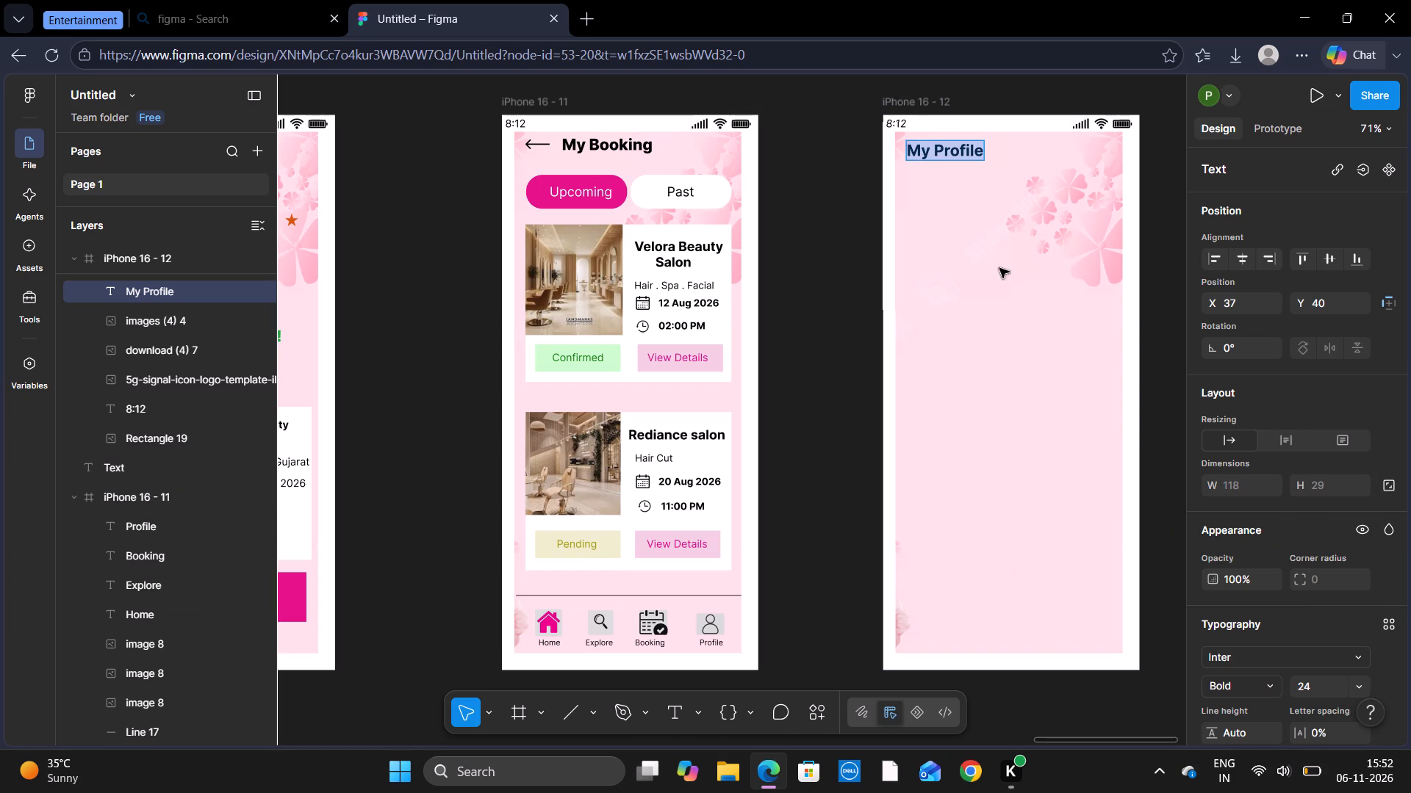
pyautogui.click(825, 308)
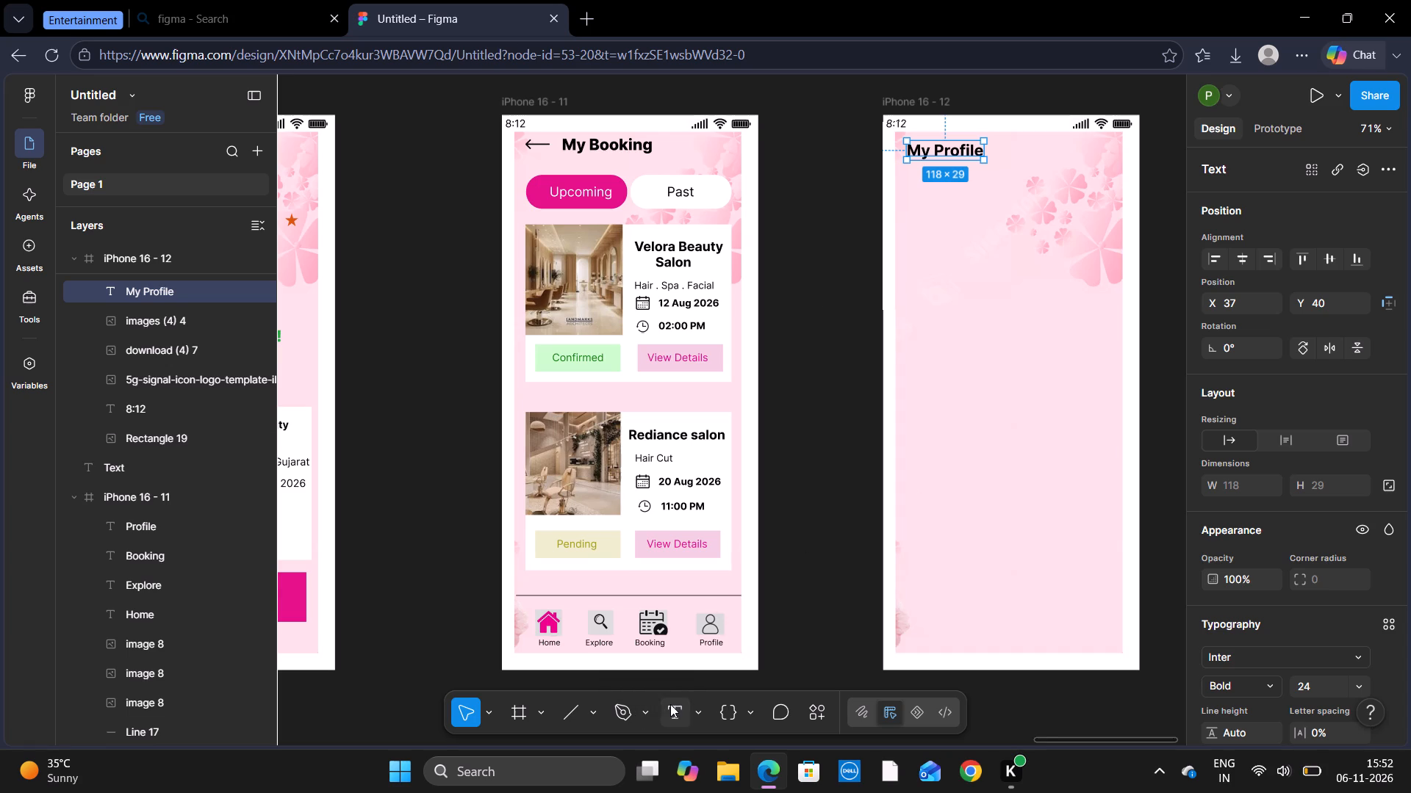
# Draw a circle of about 105 × 105 with the Ellipse tool on the My Profile screen, at about X 88, Y 460.
pyautogui.click(595, 705)
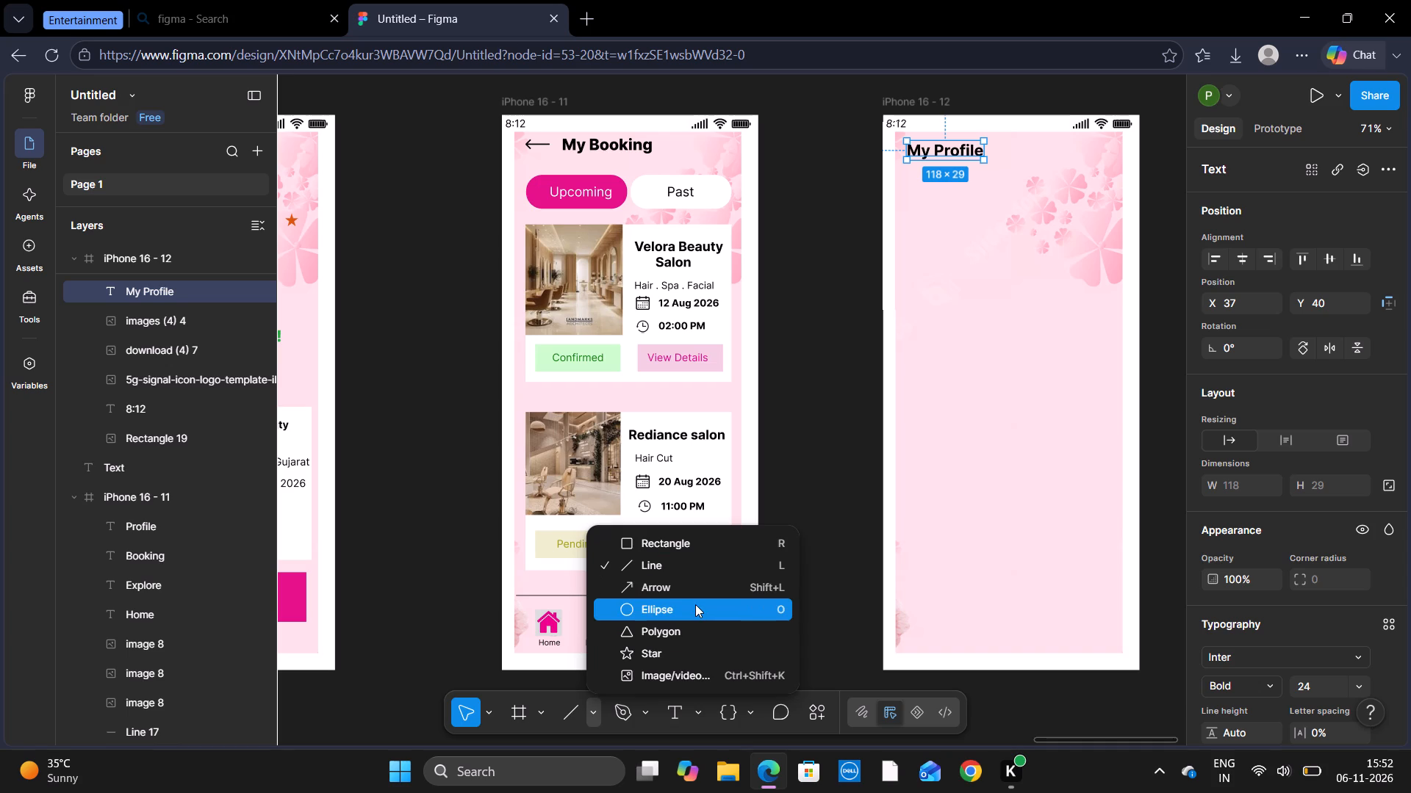
pyautogui.click(695, 604)
pyautogui.moveTo(940, 415); pyautogui.dragTo(952, 419)
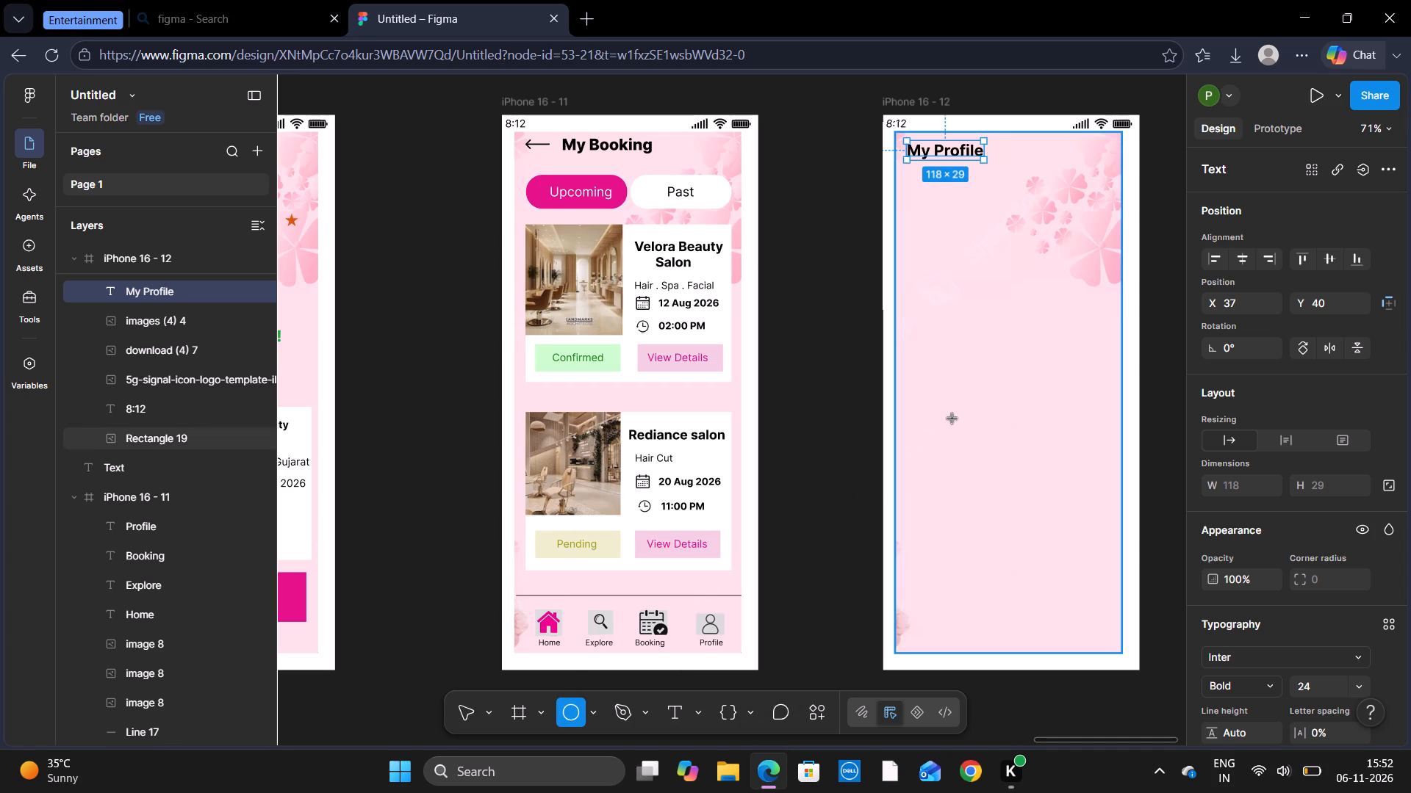
pyautogui.moveTo(952, 419); pyautogui.dragTo(993, 467)
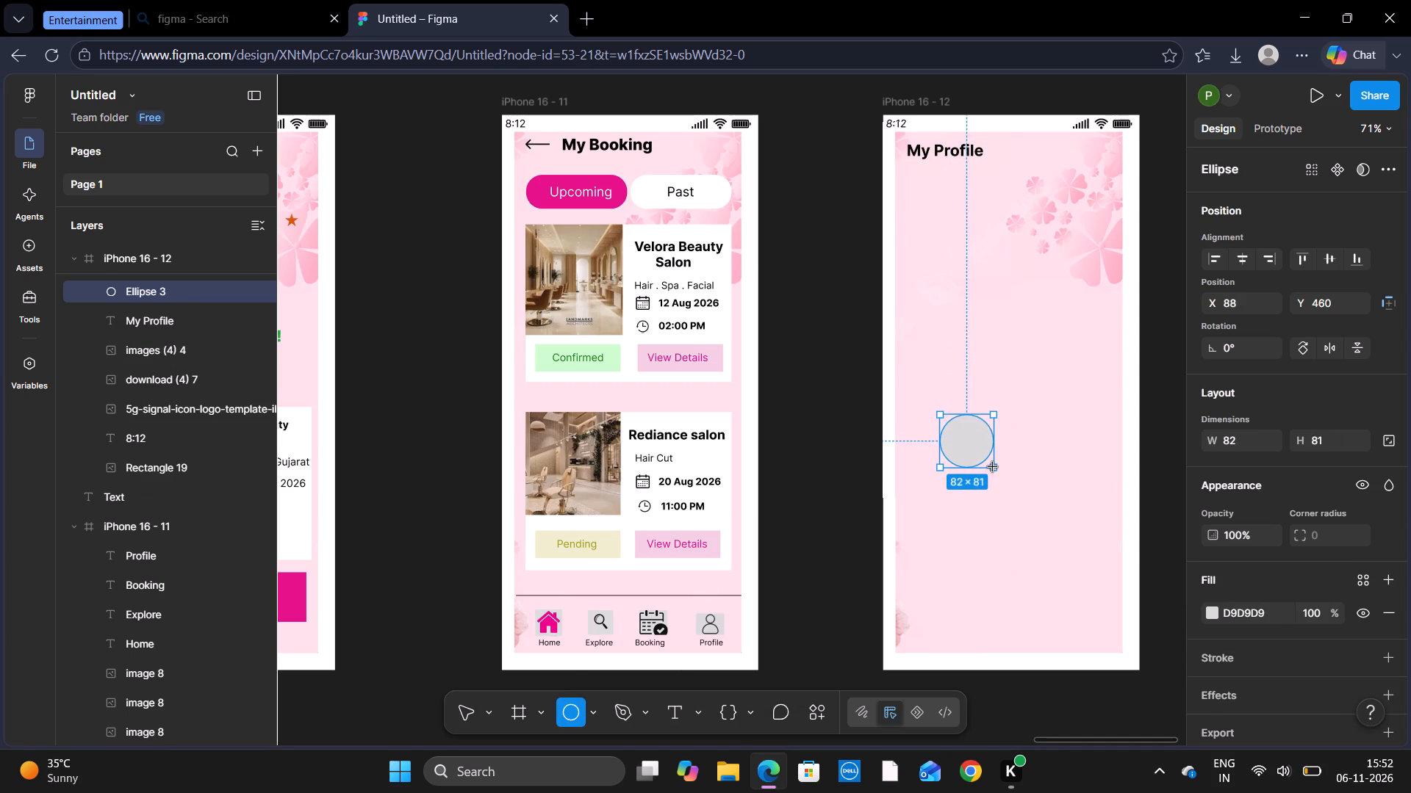
pyautogui.moveTo(993, 467); pyautogui.dragTo(998, 471)
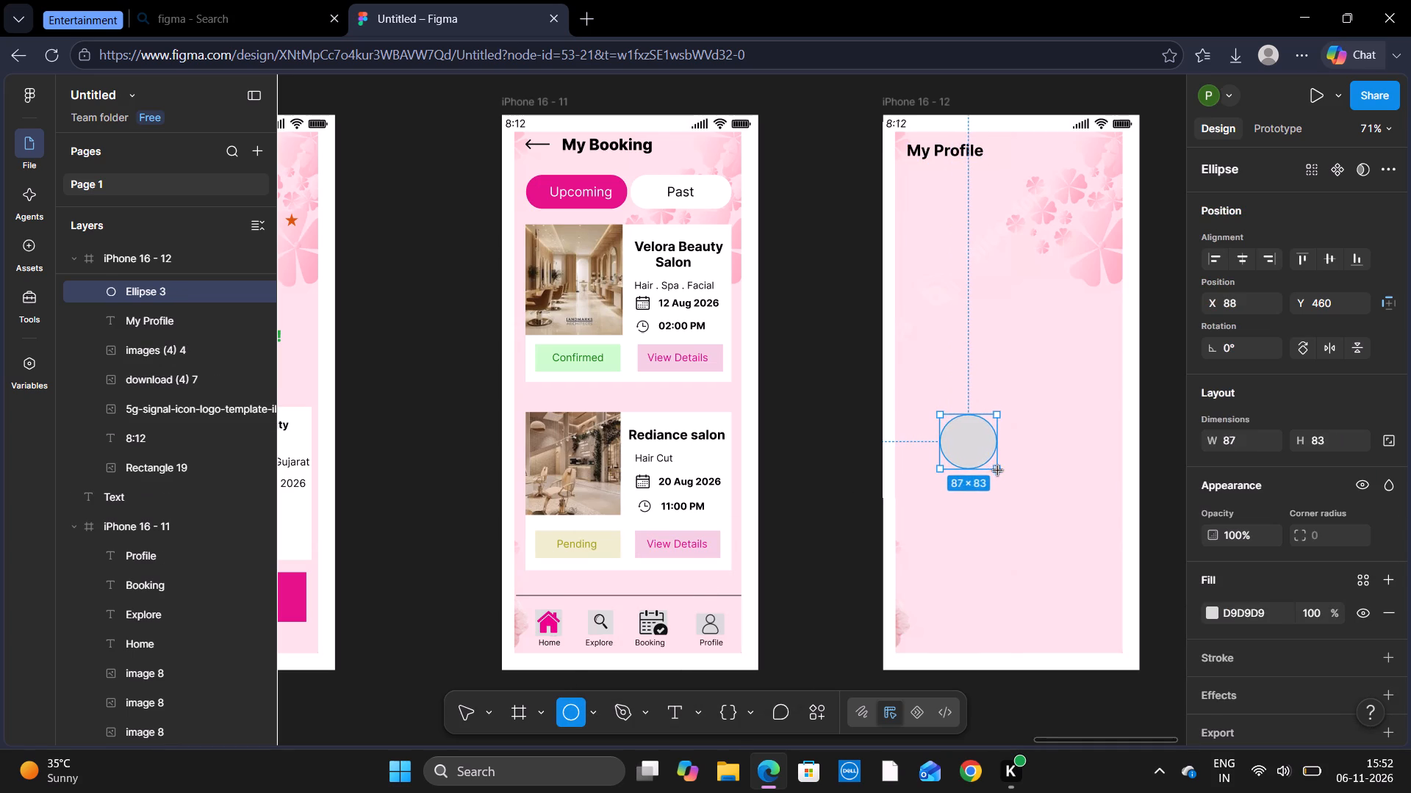
pyautogui.moveTo(998, 471); pyautogui.dragTo(1005, 481)
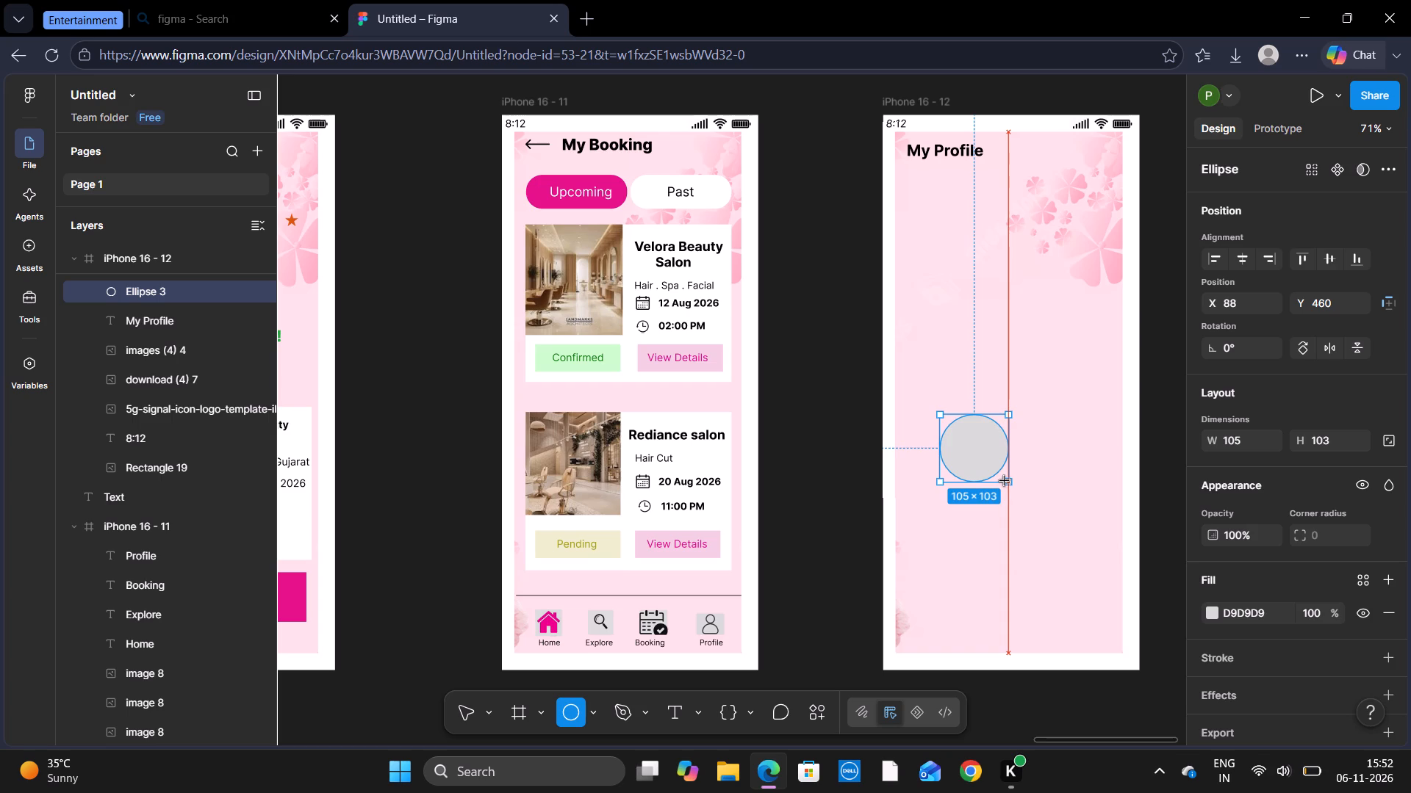
pyautogui.moveTo(1005, 481); pyautogui.dragTo(1008, 483)
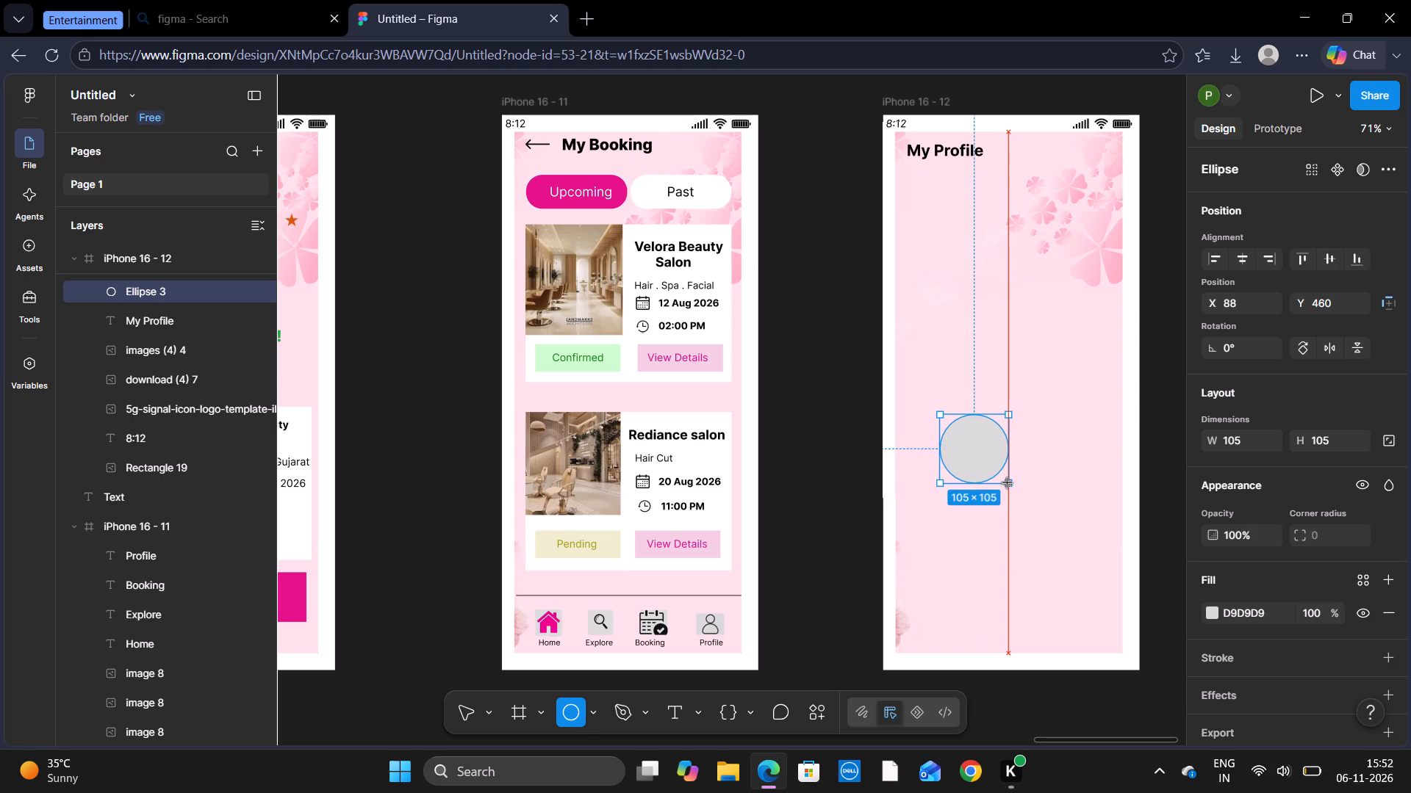
# Move the grey circle beneath the "My Profile" heading to about X 29, Y 104 and enlarge it to about 134 × 130.
pyautogui.moveTo(978, 449); pyautogui.dragTo(937, 245)
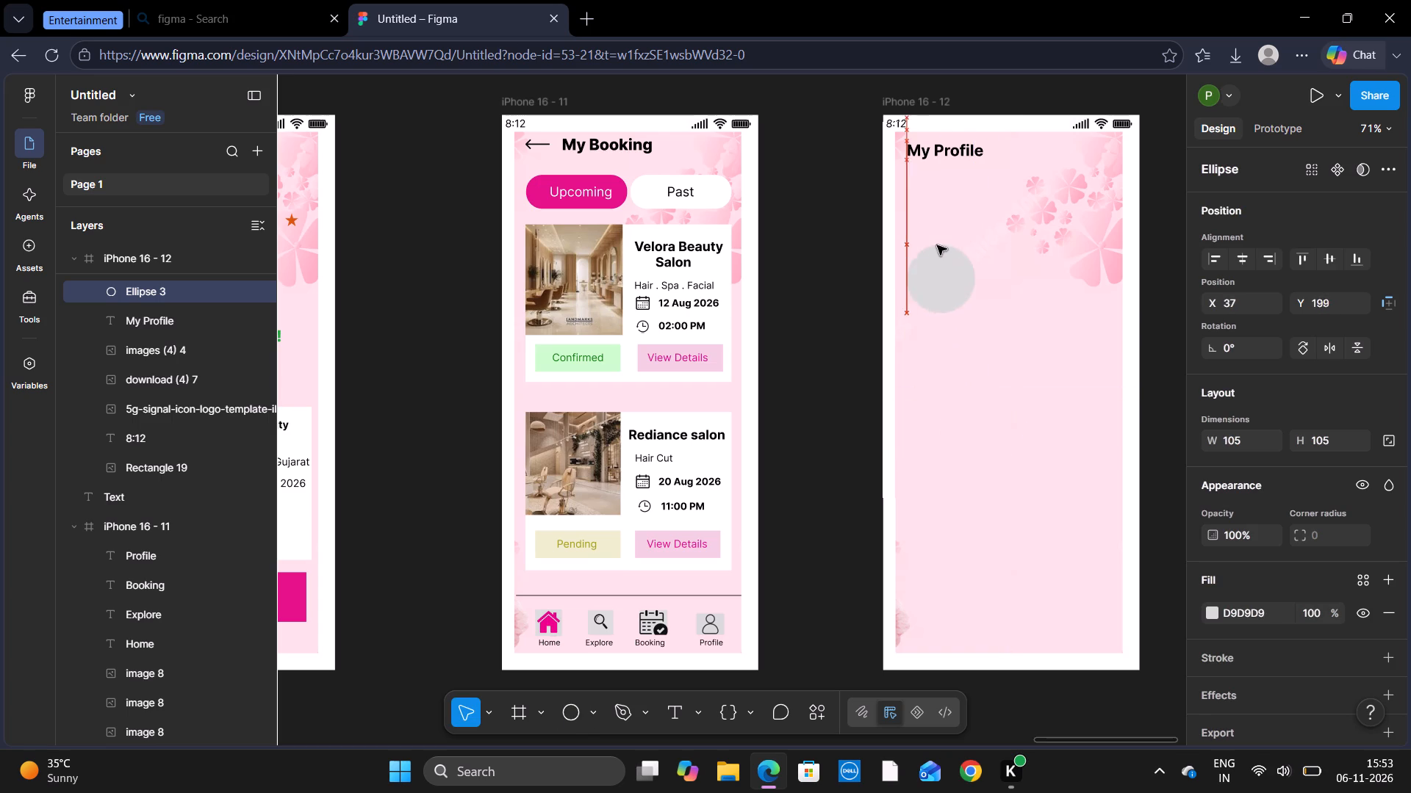
pyautogui.moveTo(937, 245); pyautogui.dragTo(971, 263)
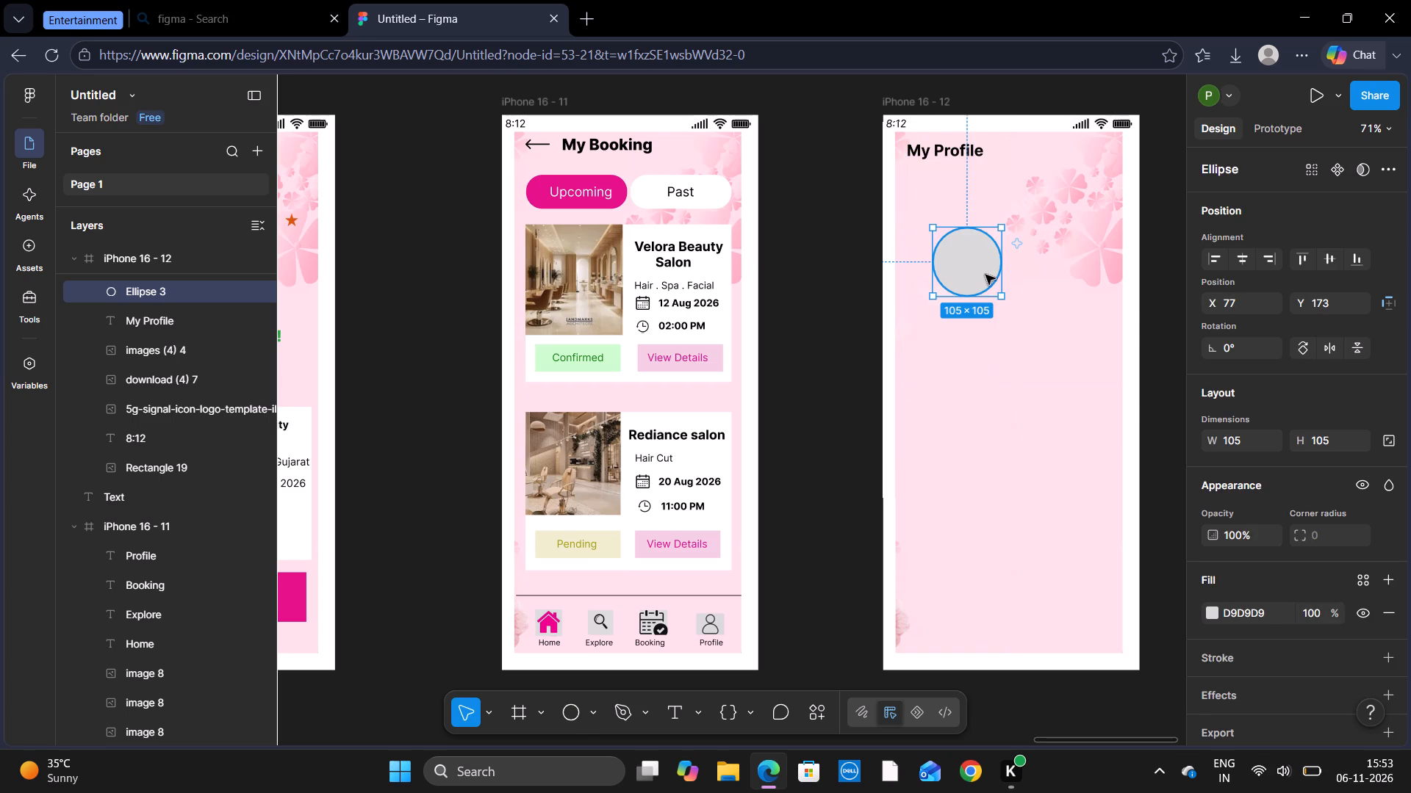
pyautogui.moveTo(1001, 294); pyautogui.dragTo(1007, 300)
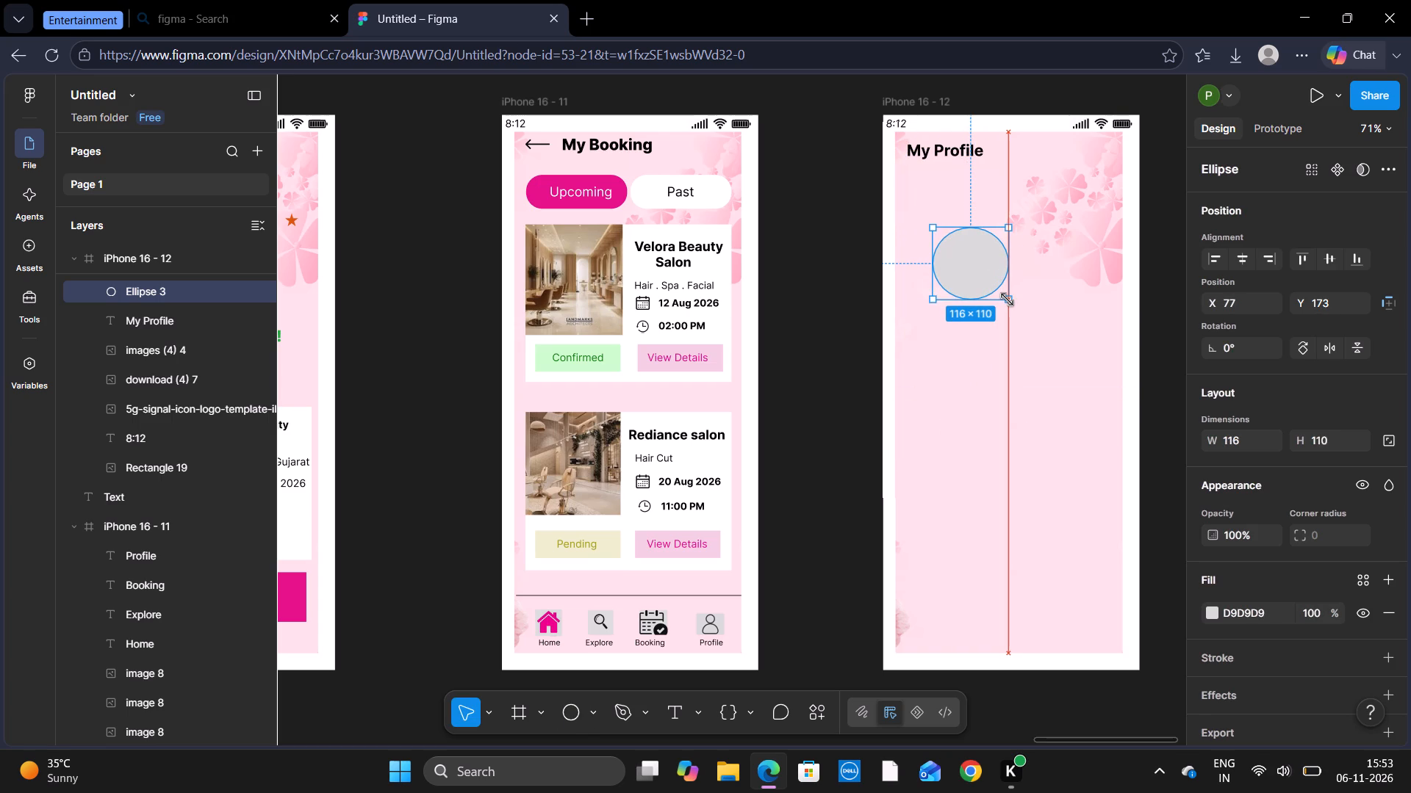
pyautogui.moveTo(1007, 300); pyautogui.dragTo(1008, 302)
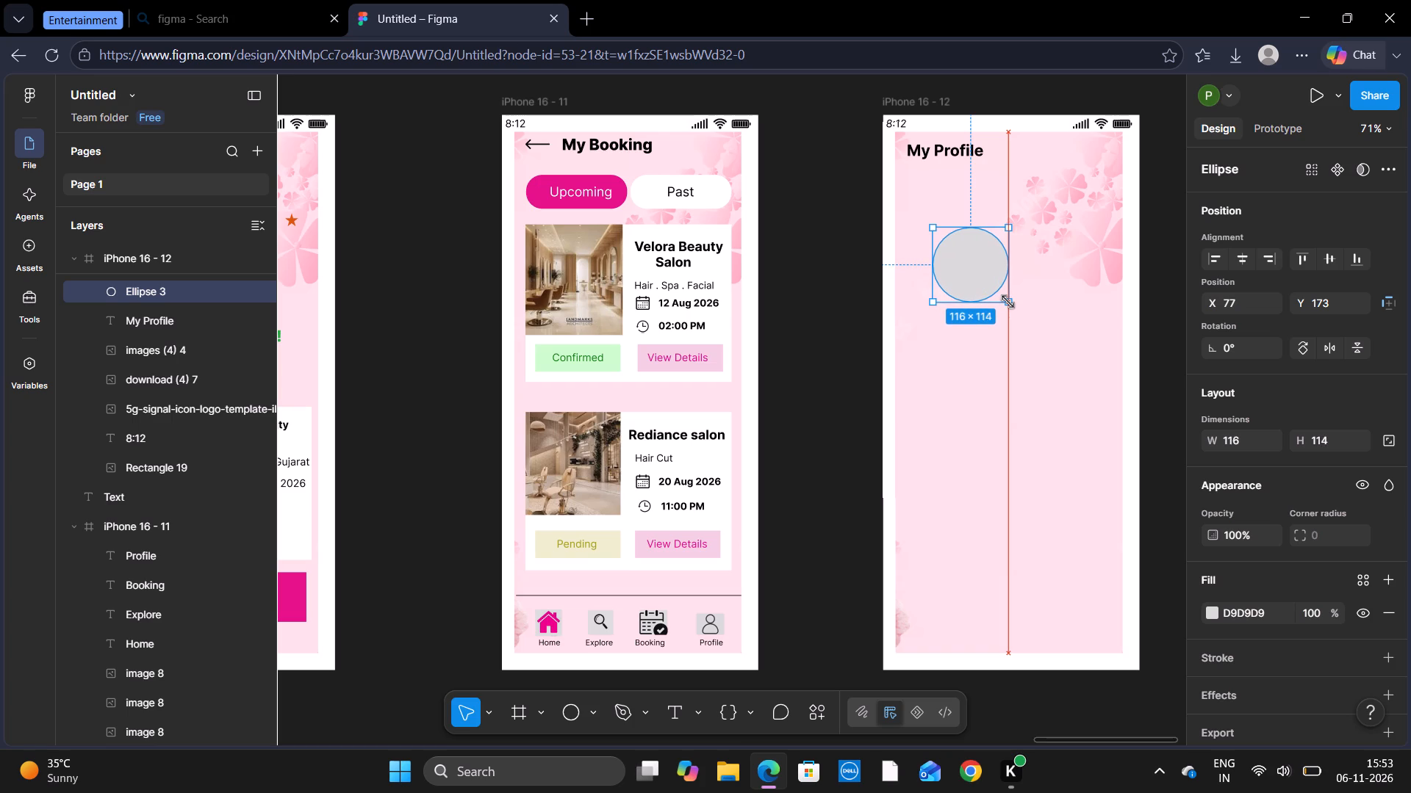
pyautogui.moveTo(1008, 302); pyautogui.dragTo(1008, 301)
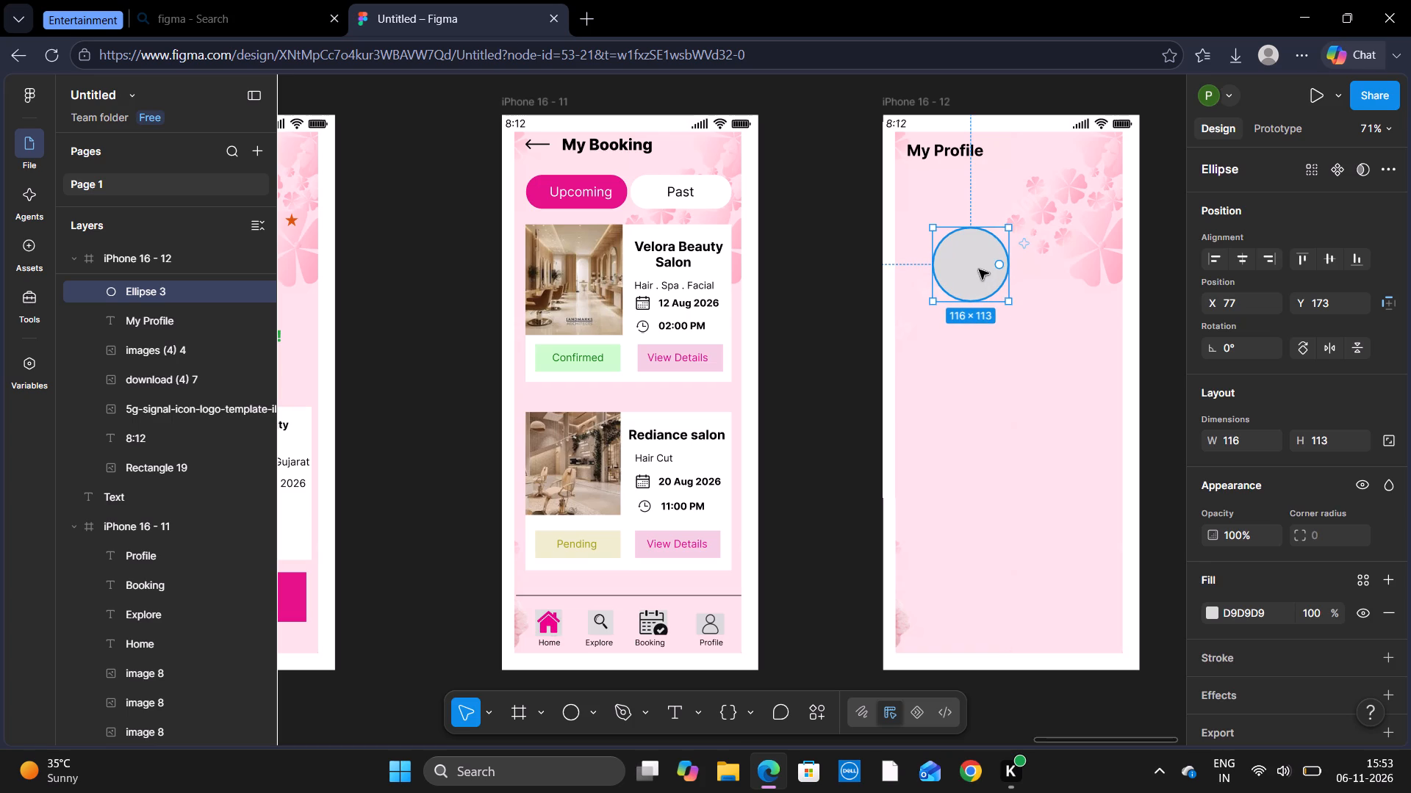
pyautogui.moveTo(979, 269); pyautogui.dragTo(946, 209)
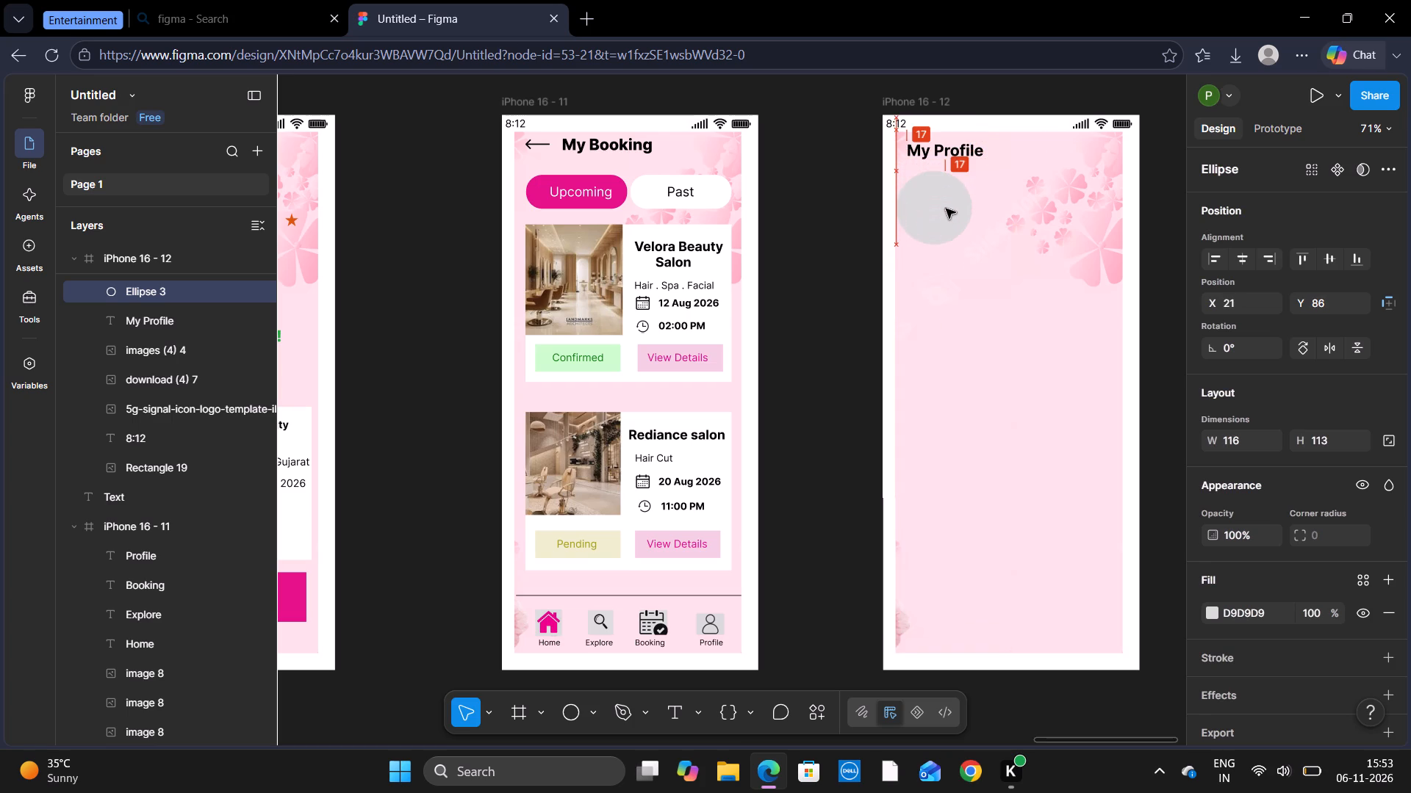
pyautogui.moveTo(946, 209); pyautogui.dragTo(947, 222)
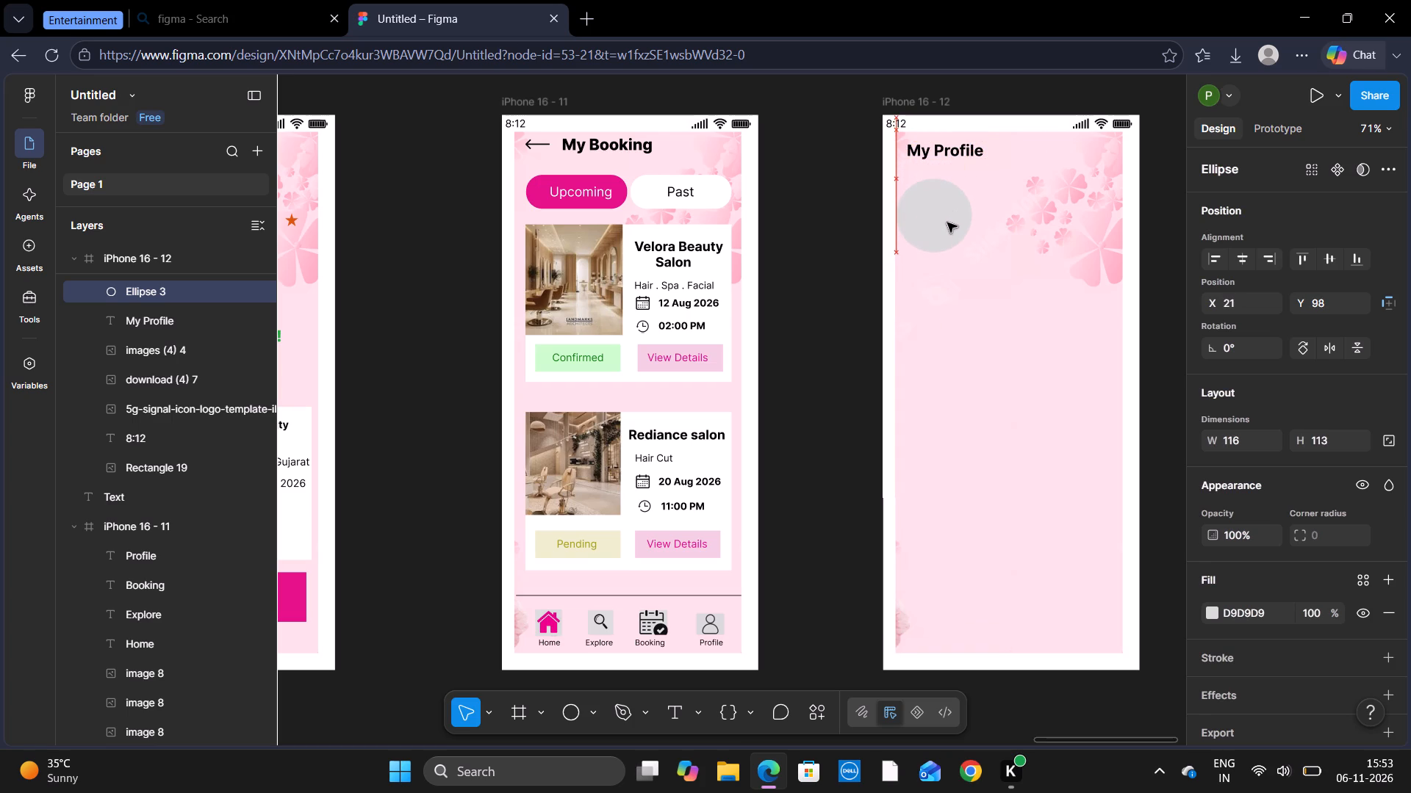
pyautogui.moveTo(947, 222); pyautogui.dragTo(954, 221)
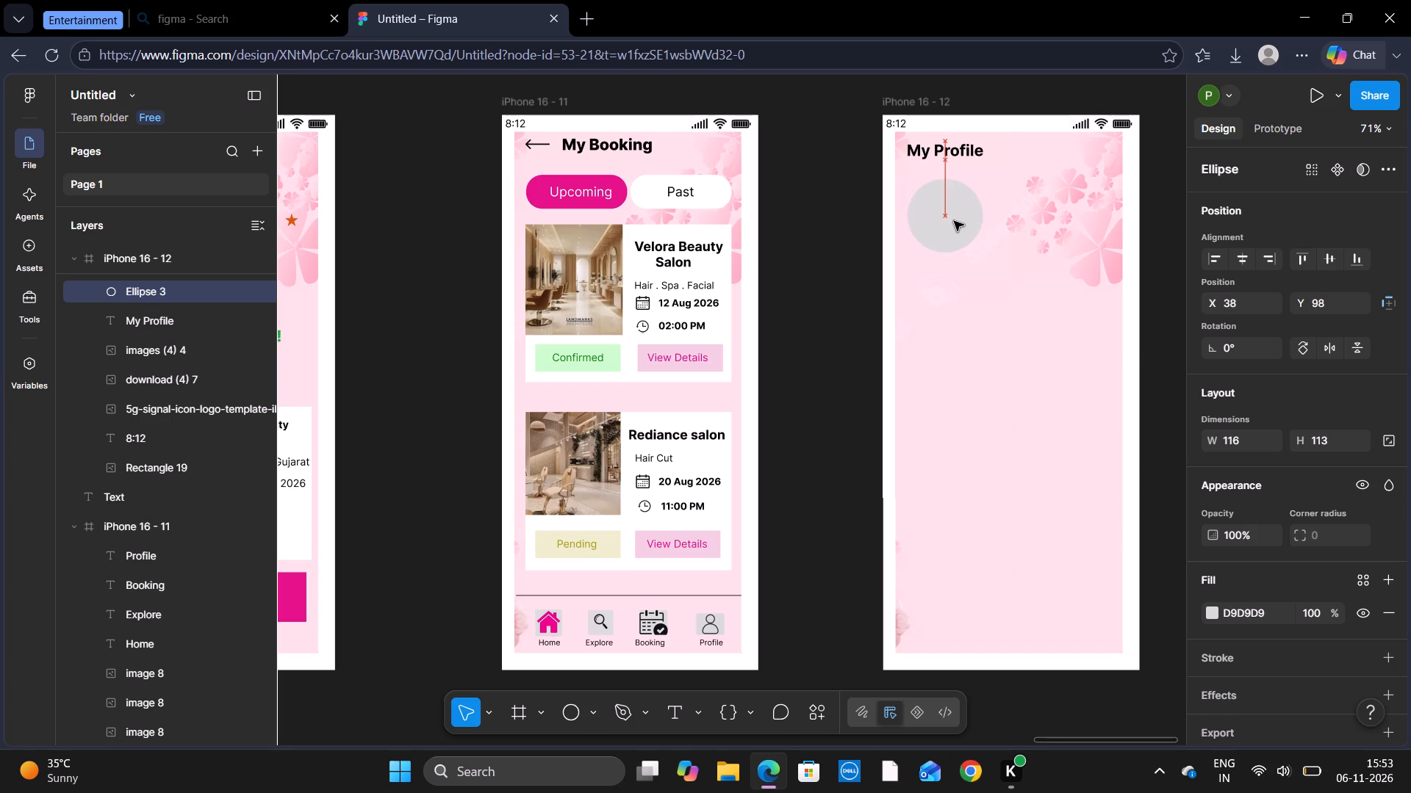
pyautogui.moveTo(954, 221); pyautogui.dragTo(950, 225)
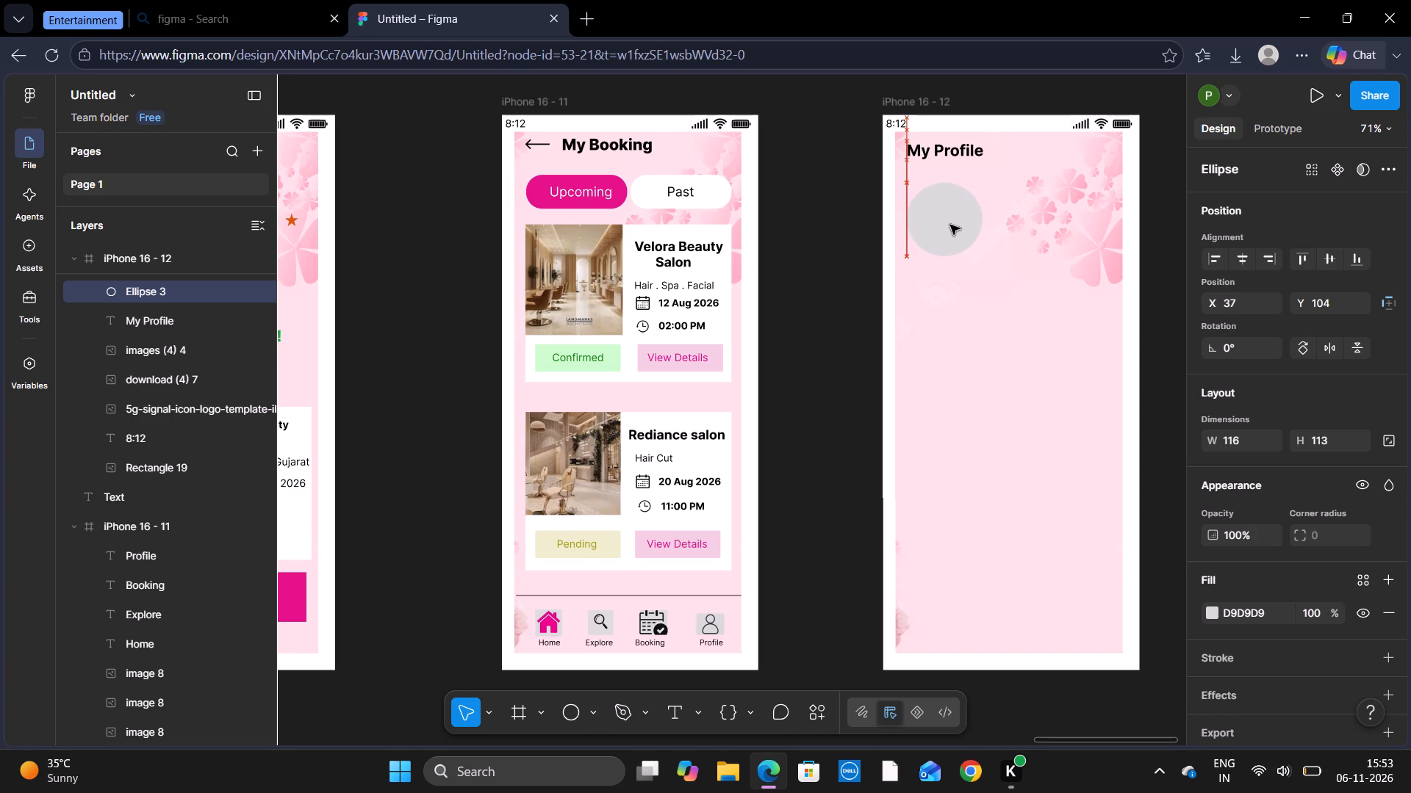
pyautogui.moveTo(950, 225); pyautogui.dragTo(948, 225)
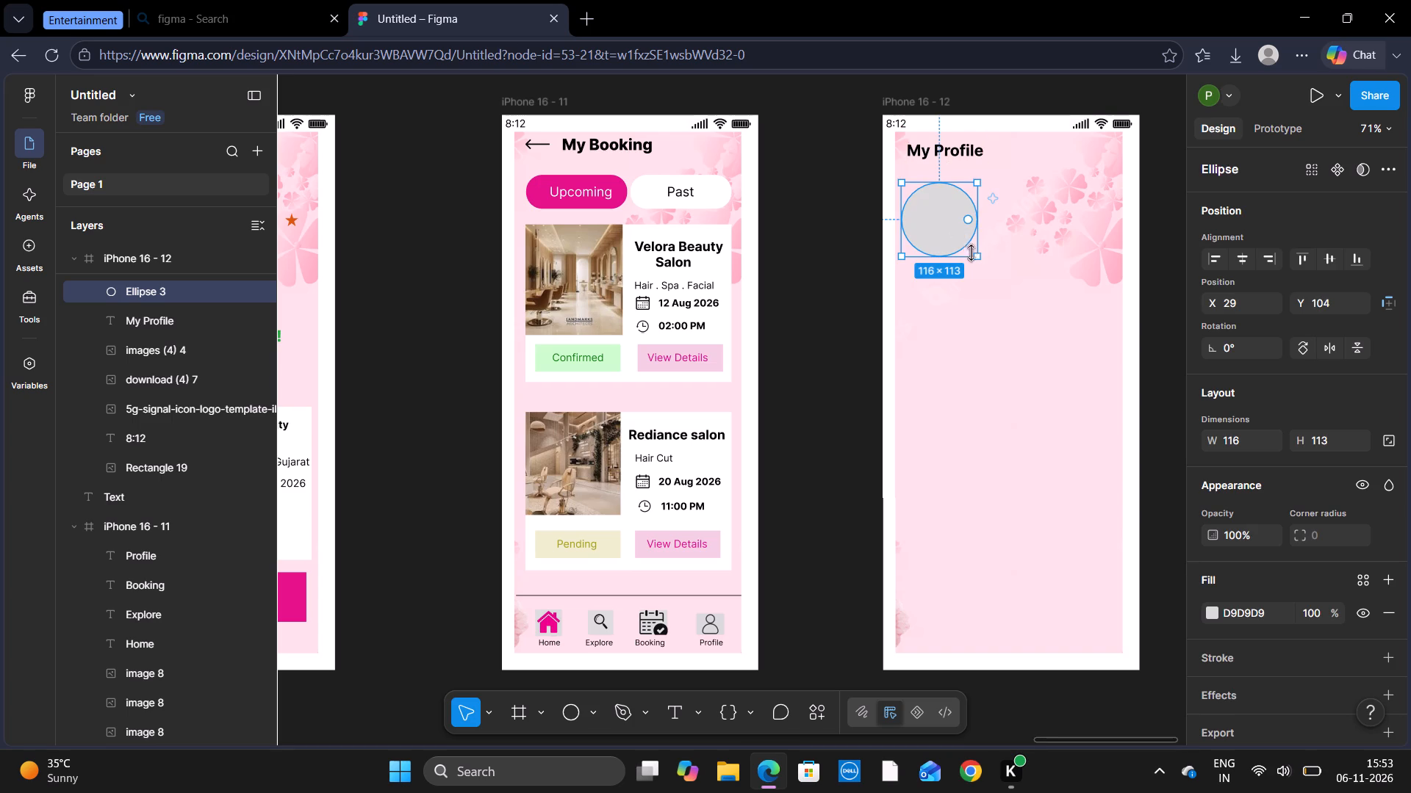
pyautogui.moveTo(971, 253); pyautogui.dragTo(982, 265)
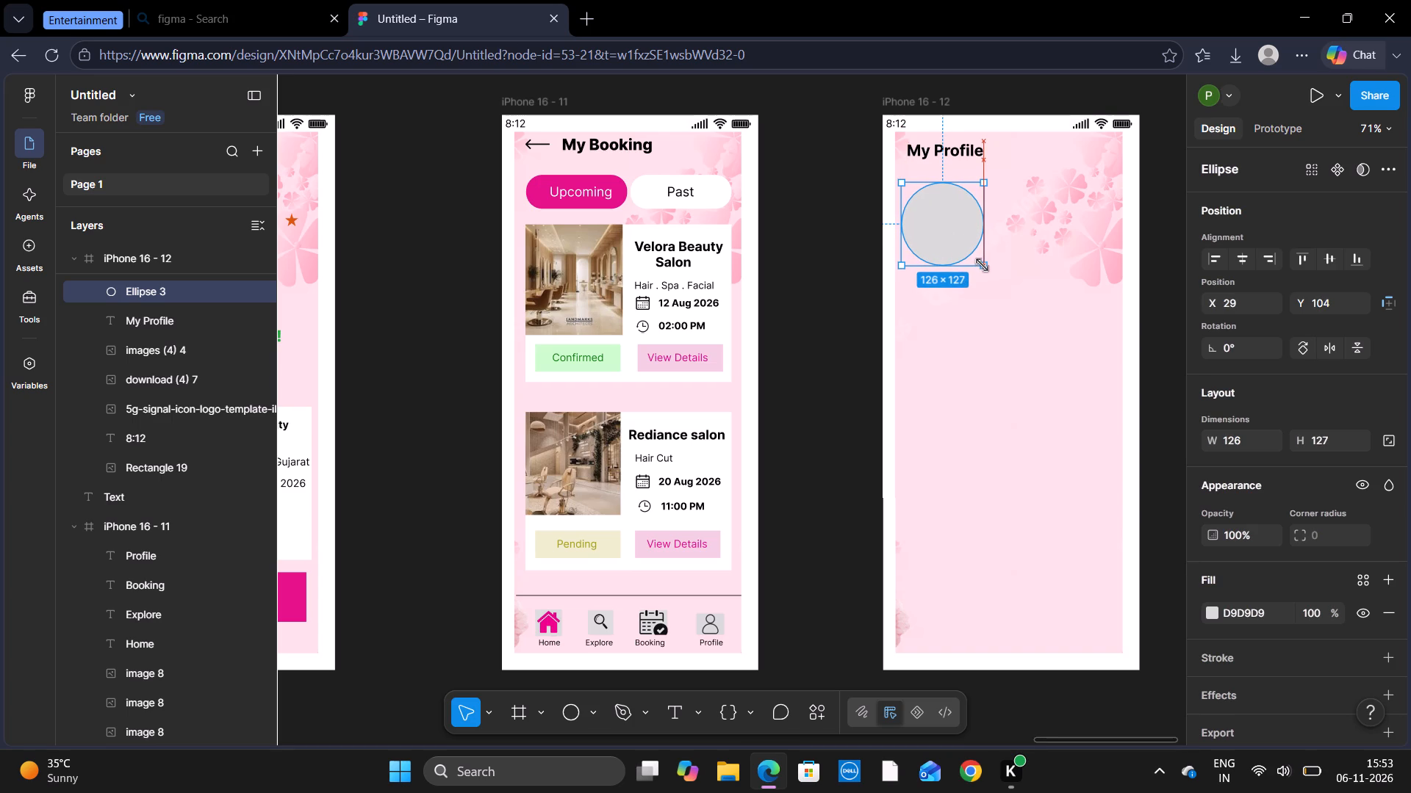
pyautogui.moveTo(982, 265); pyautogui.dragTo(989, 267)
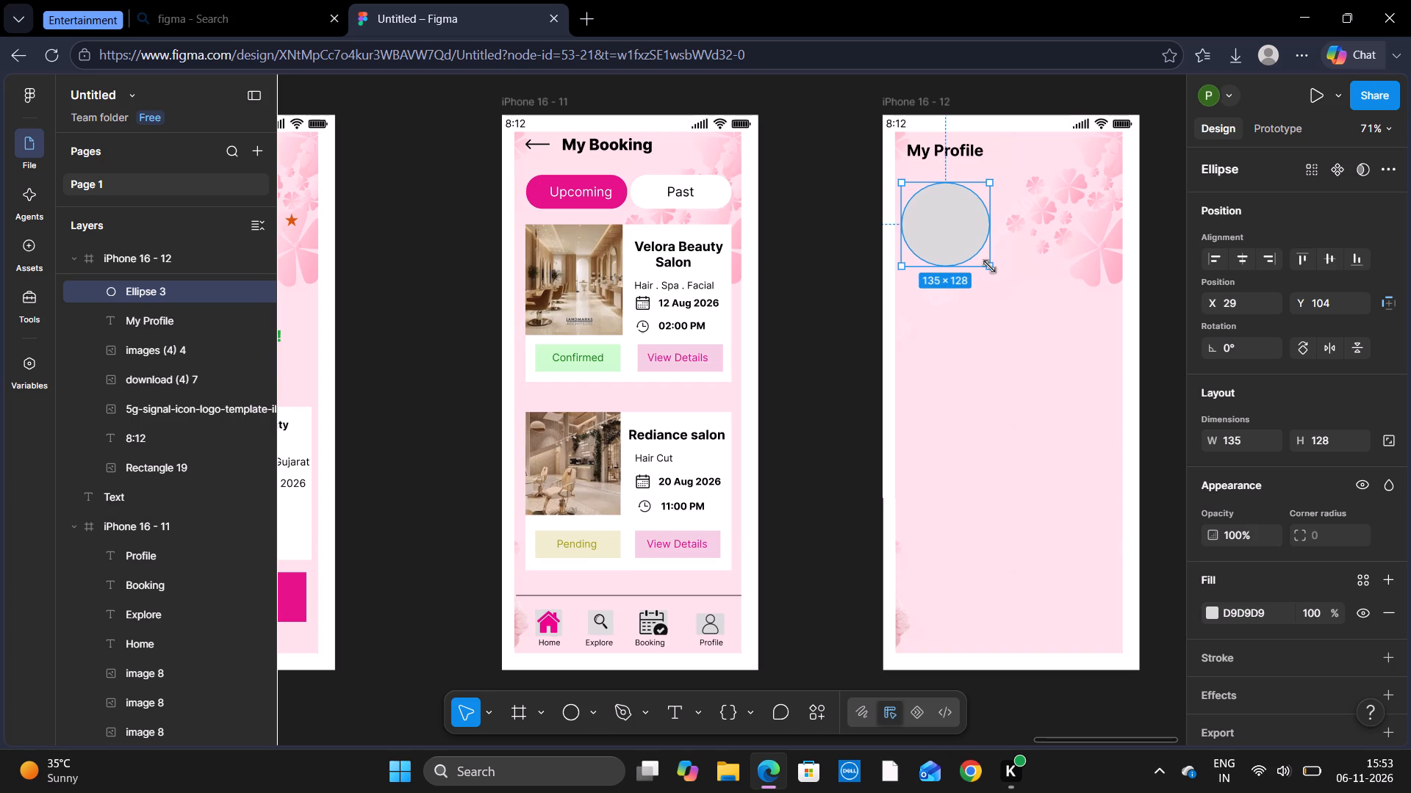
pyautogui.moveTo(989, 267); pyautogui.dragTo(988, 267)
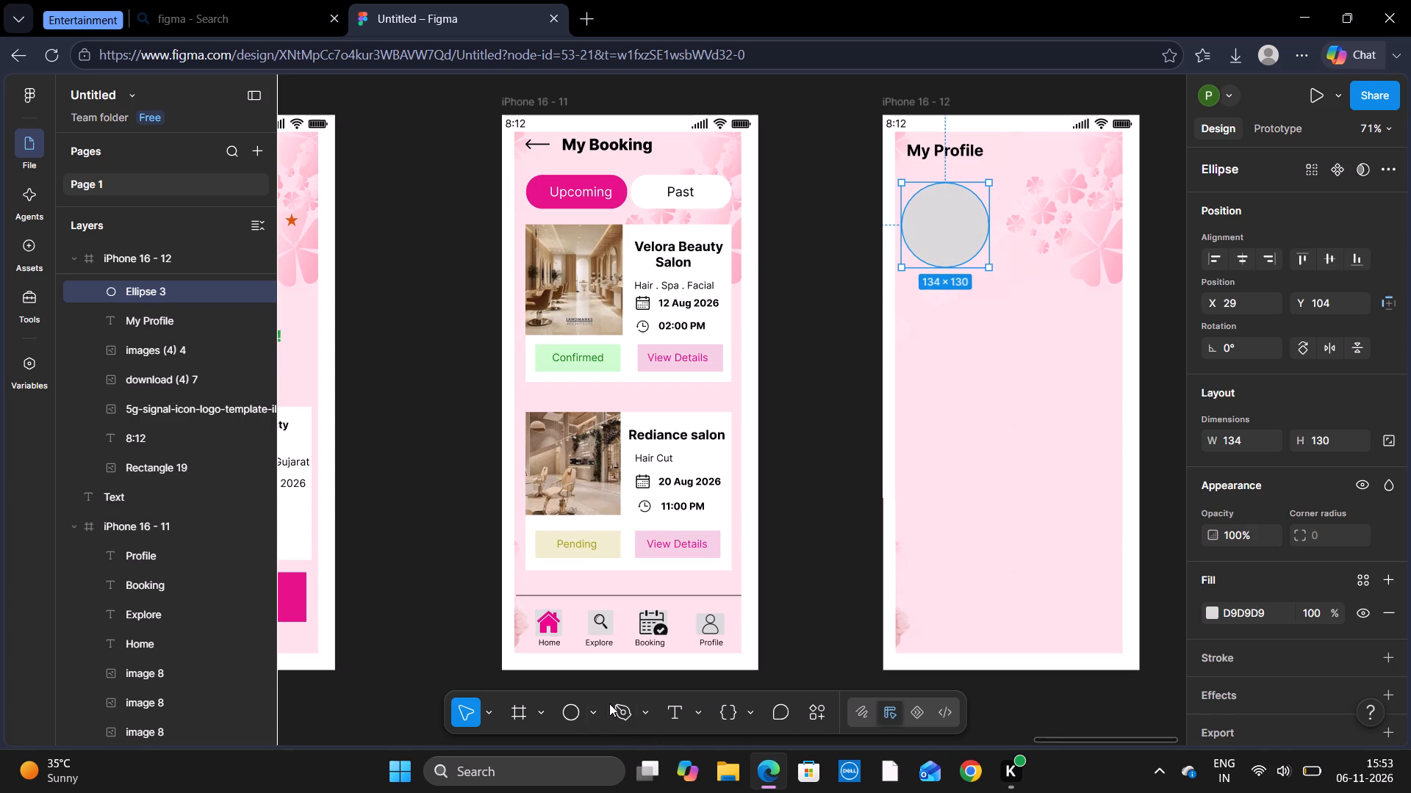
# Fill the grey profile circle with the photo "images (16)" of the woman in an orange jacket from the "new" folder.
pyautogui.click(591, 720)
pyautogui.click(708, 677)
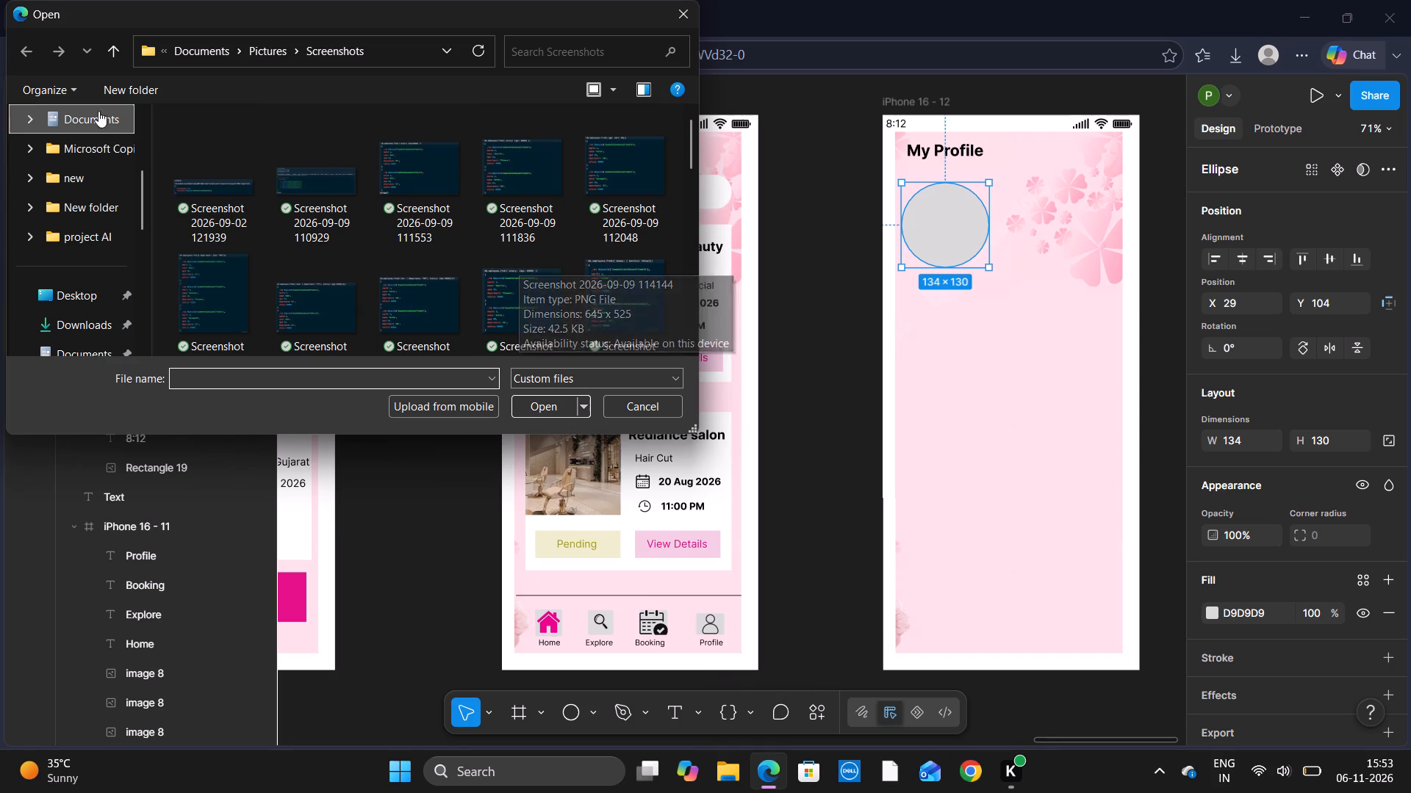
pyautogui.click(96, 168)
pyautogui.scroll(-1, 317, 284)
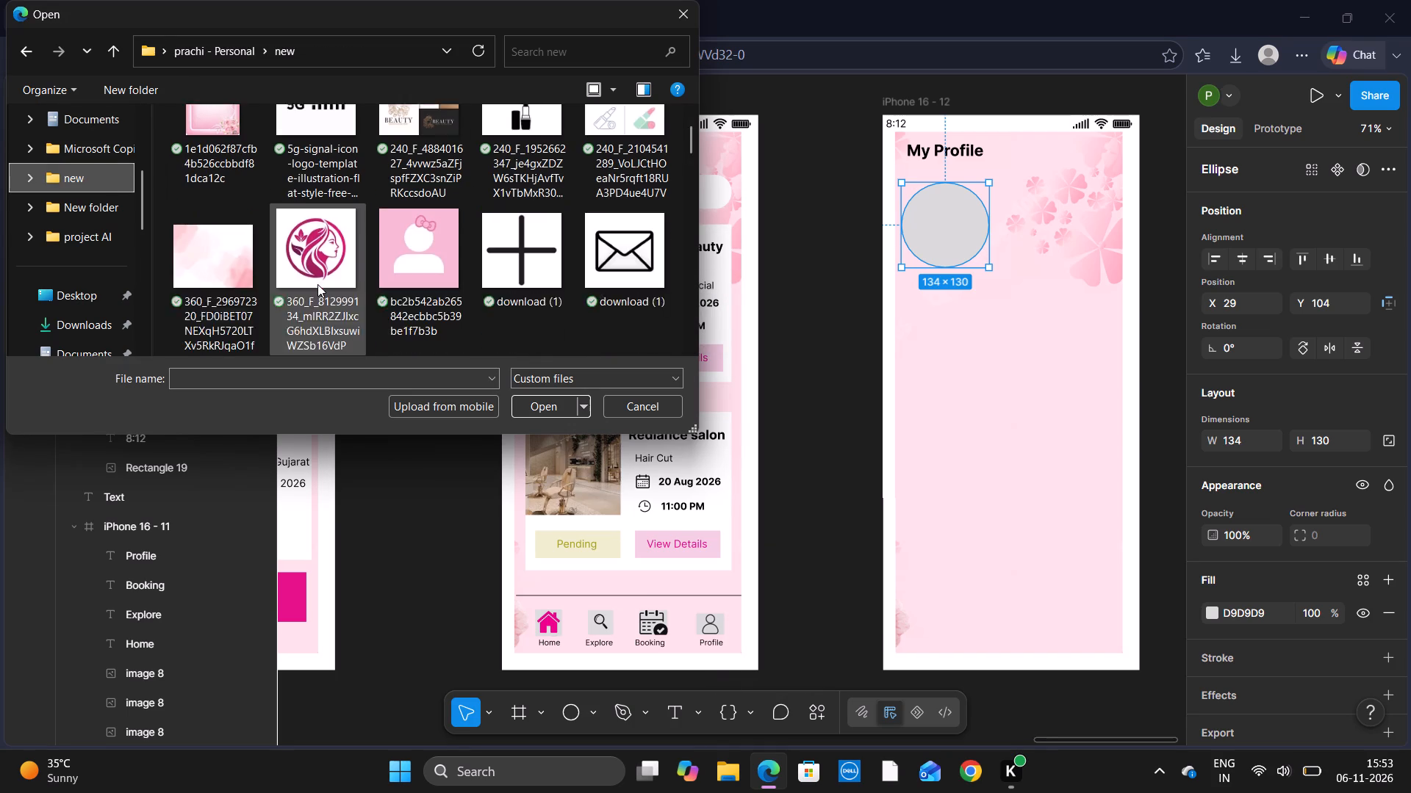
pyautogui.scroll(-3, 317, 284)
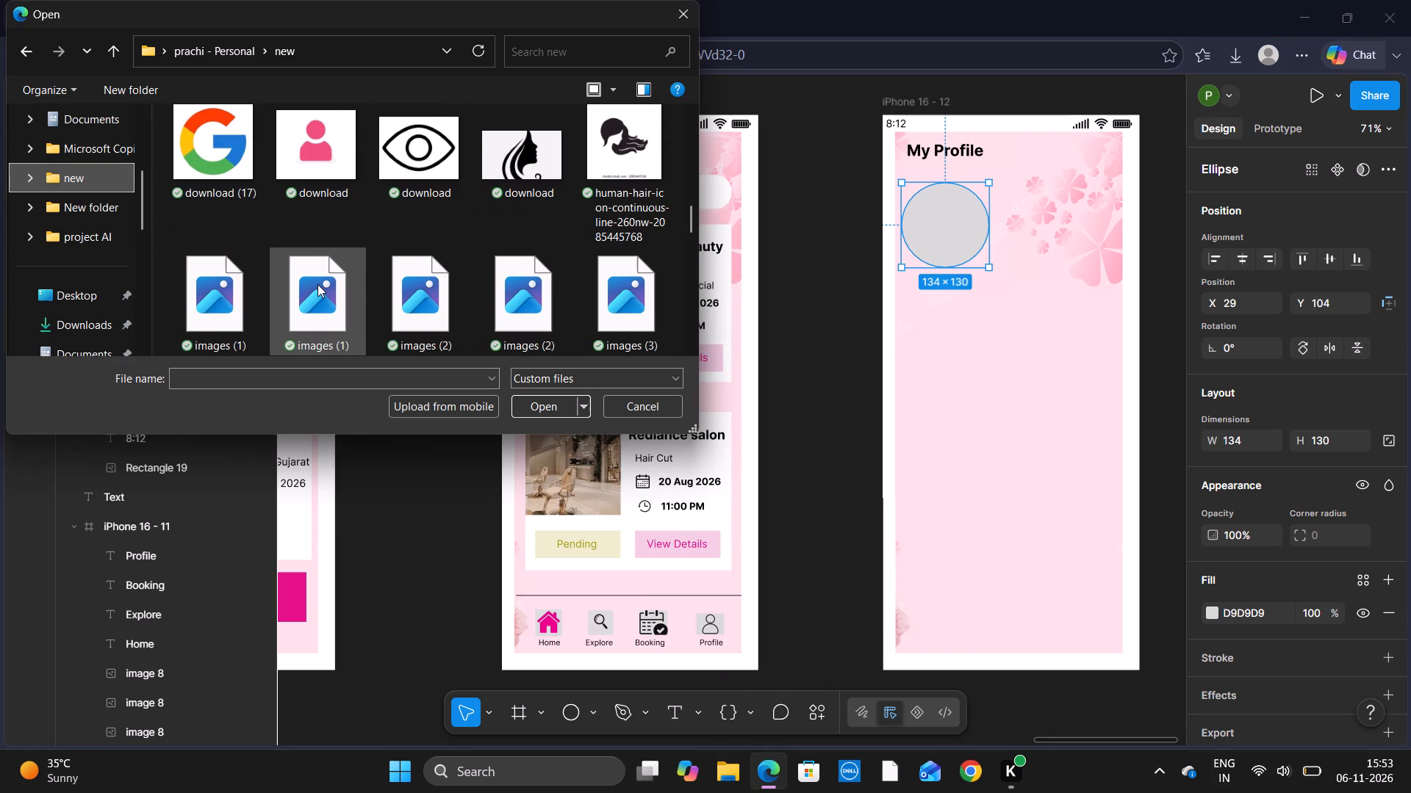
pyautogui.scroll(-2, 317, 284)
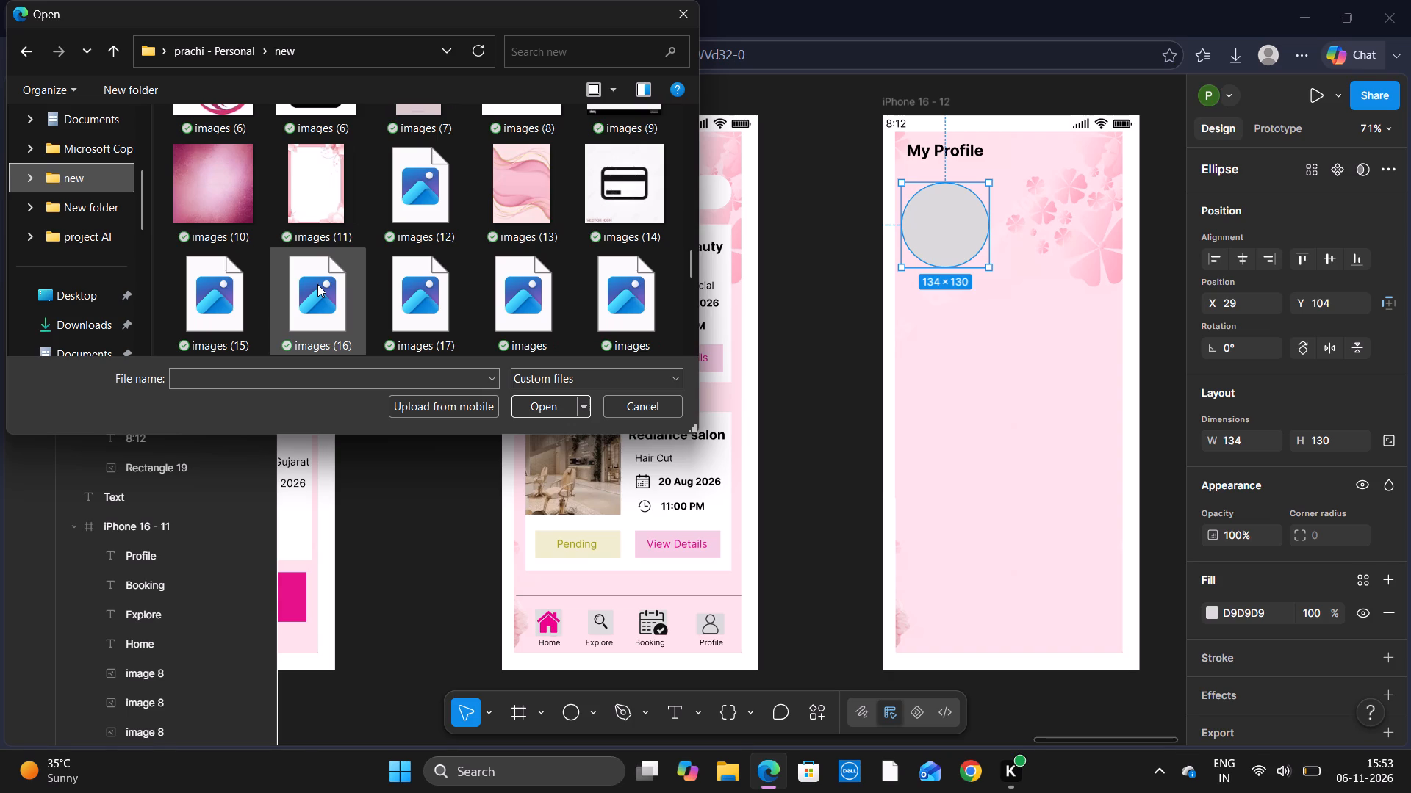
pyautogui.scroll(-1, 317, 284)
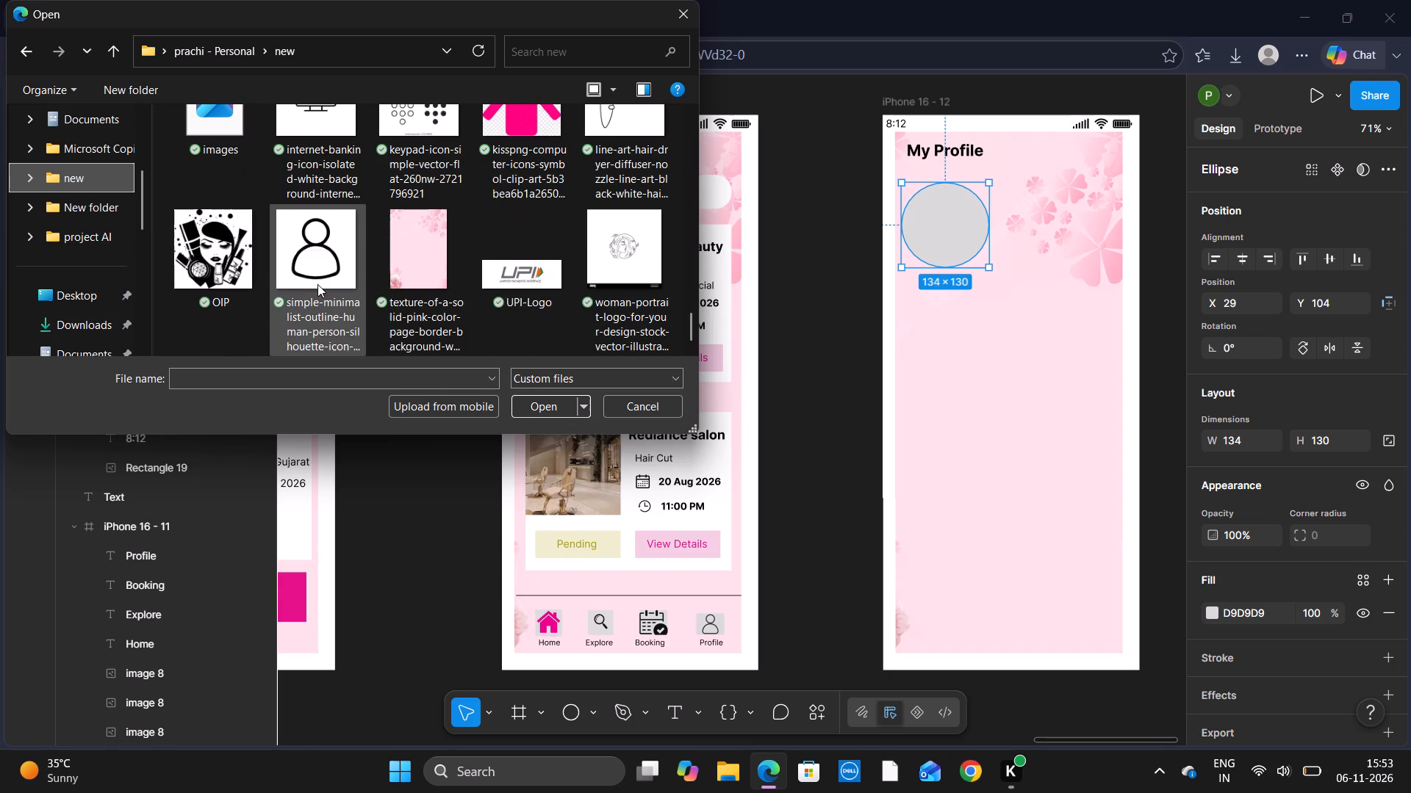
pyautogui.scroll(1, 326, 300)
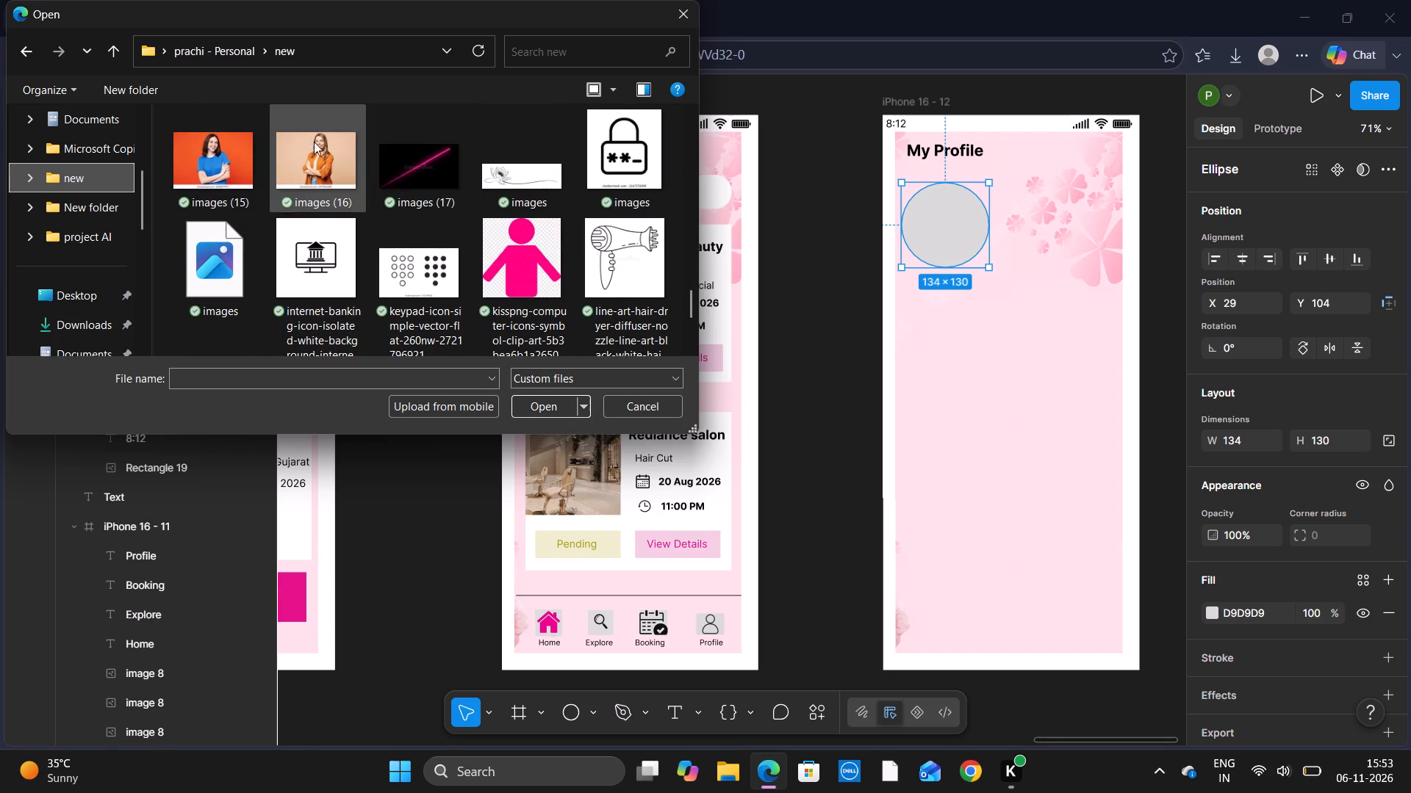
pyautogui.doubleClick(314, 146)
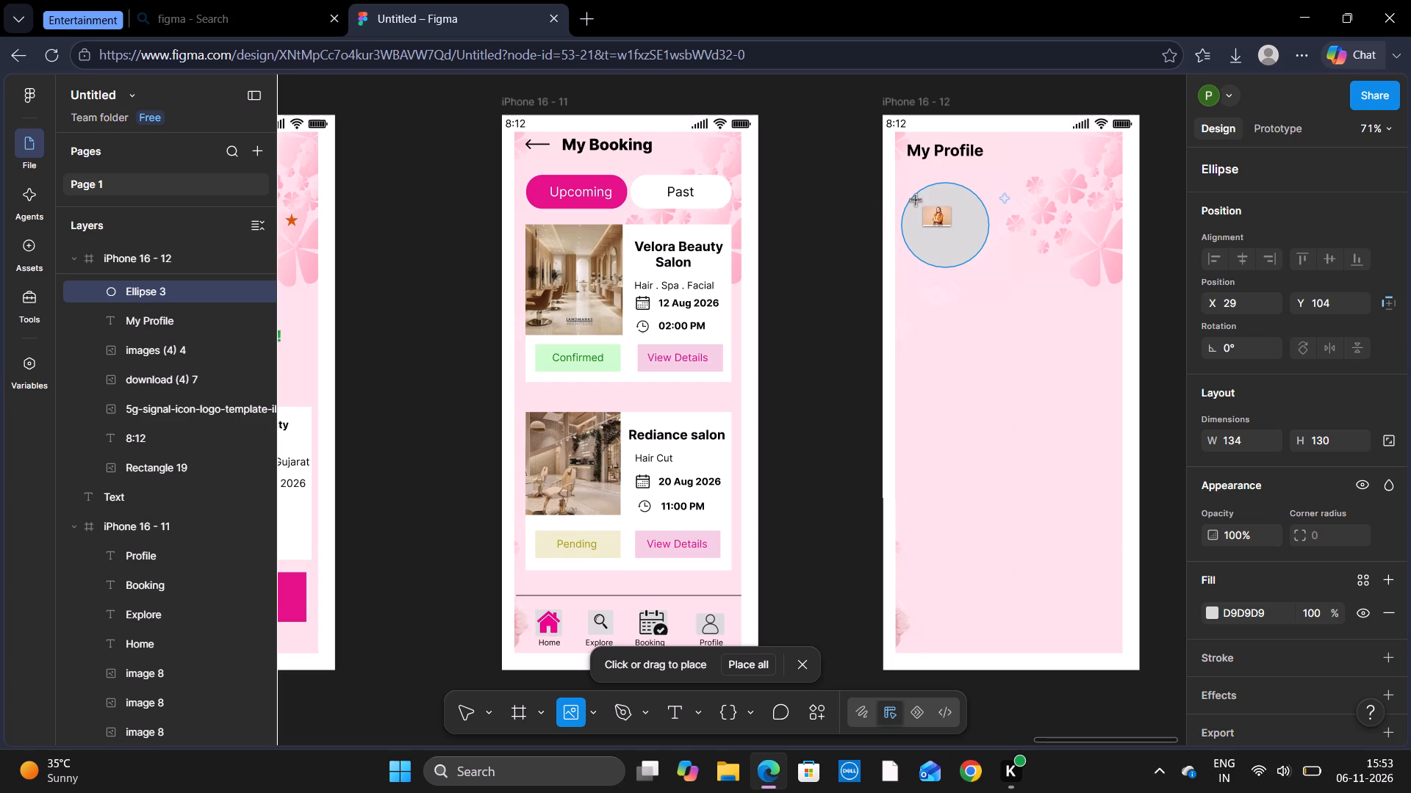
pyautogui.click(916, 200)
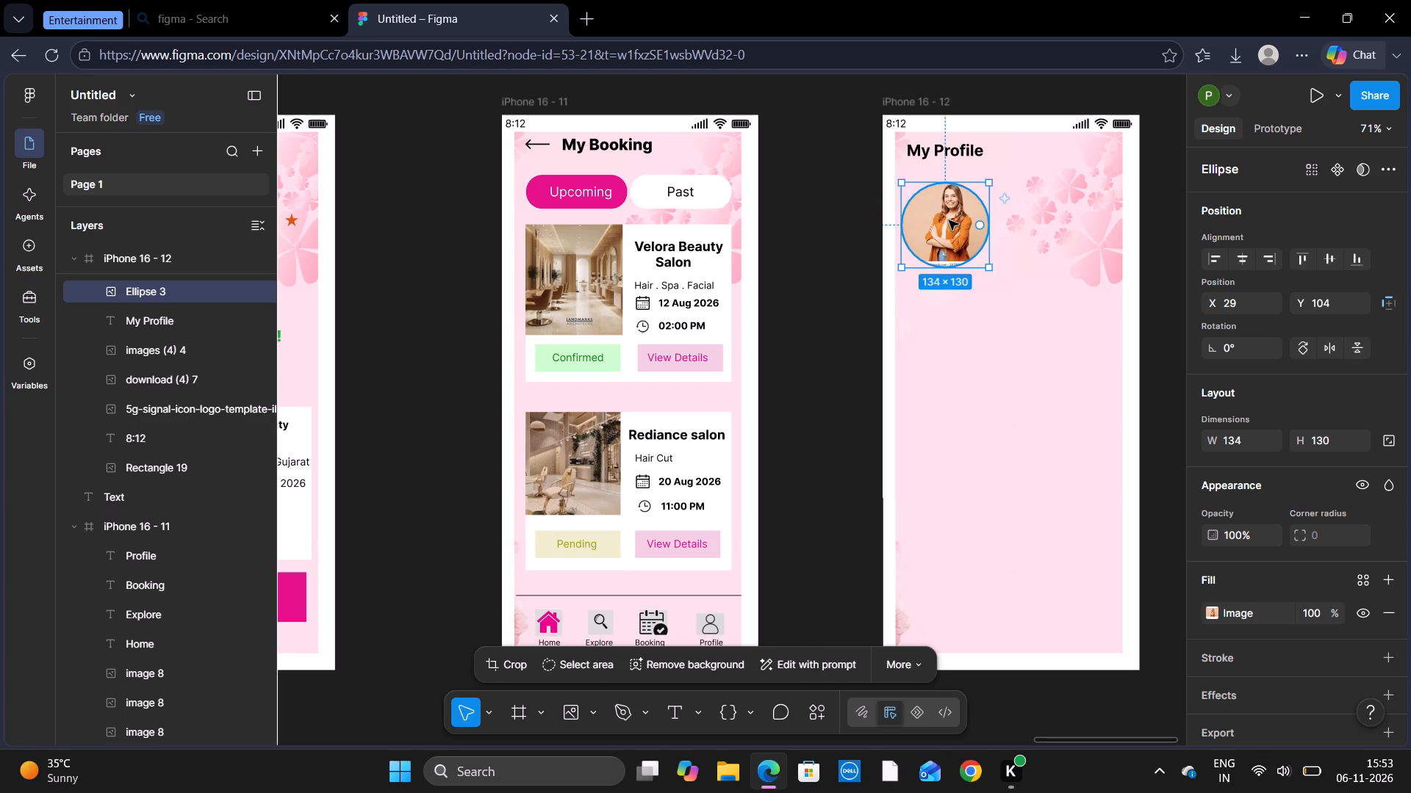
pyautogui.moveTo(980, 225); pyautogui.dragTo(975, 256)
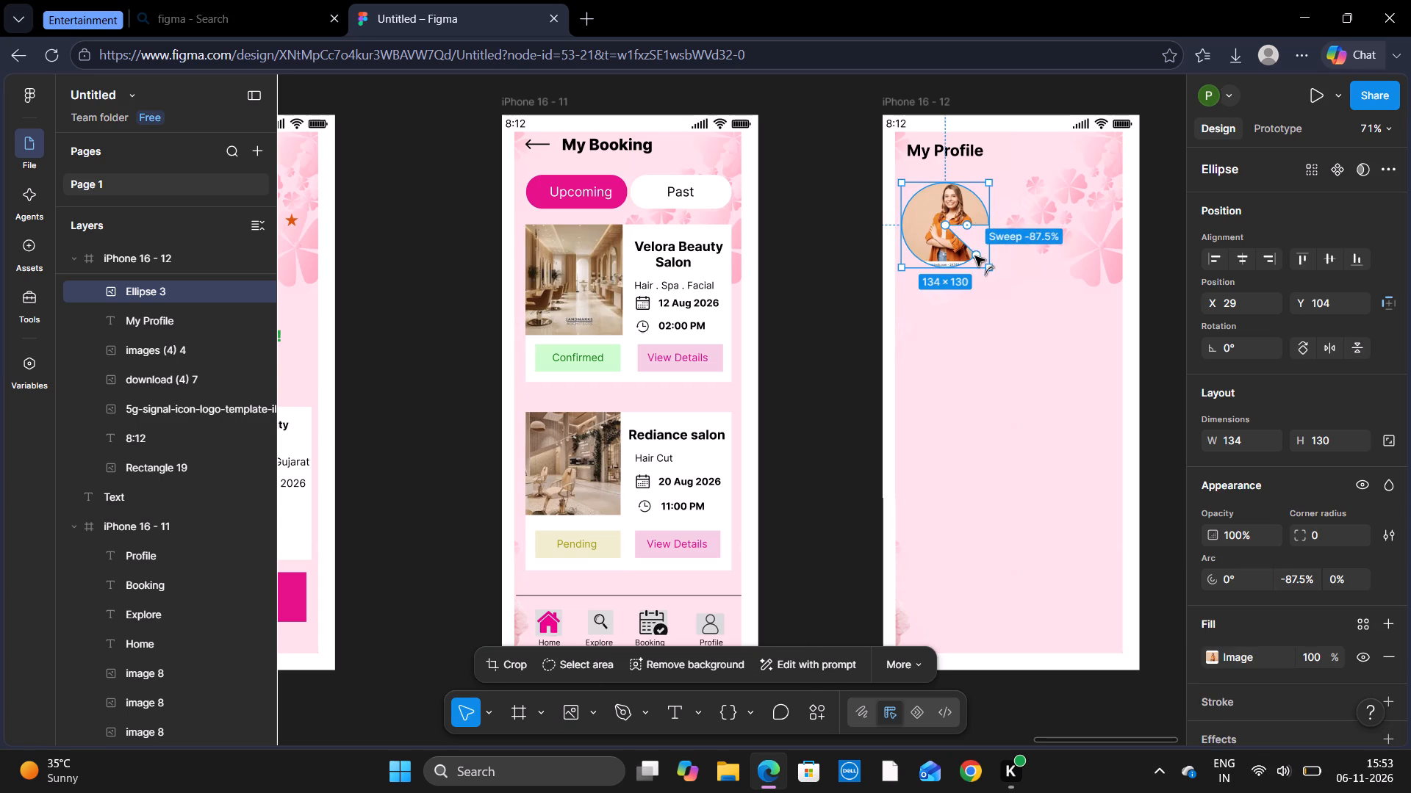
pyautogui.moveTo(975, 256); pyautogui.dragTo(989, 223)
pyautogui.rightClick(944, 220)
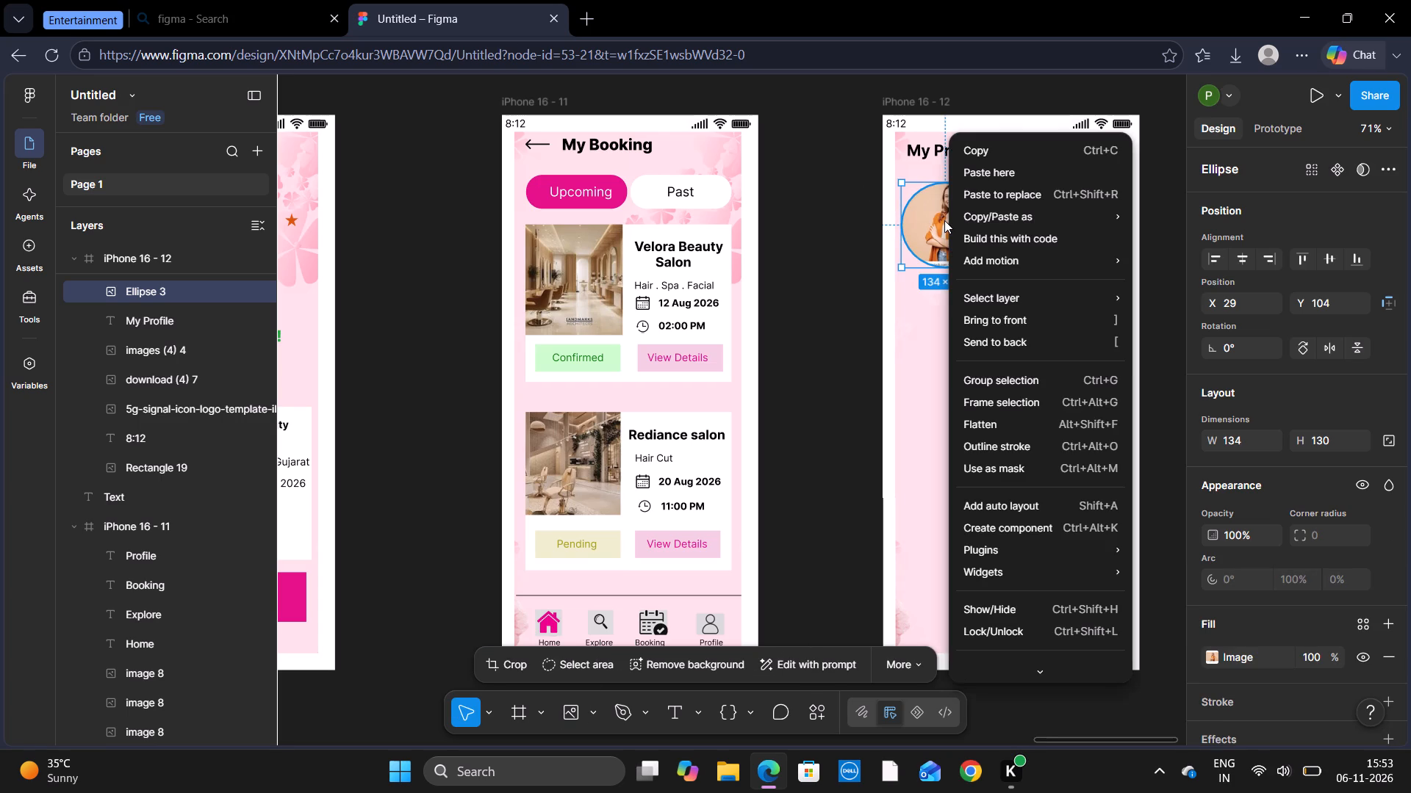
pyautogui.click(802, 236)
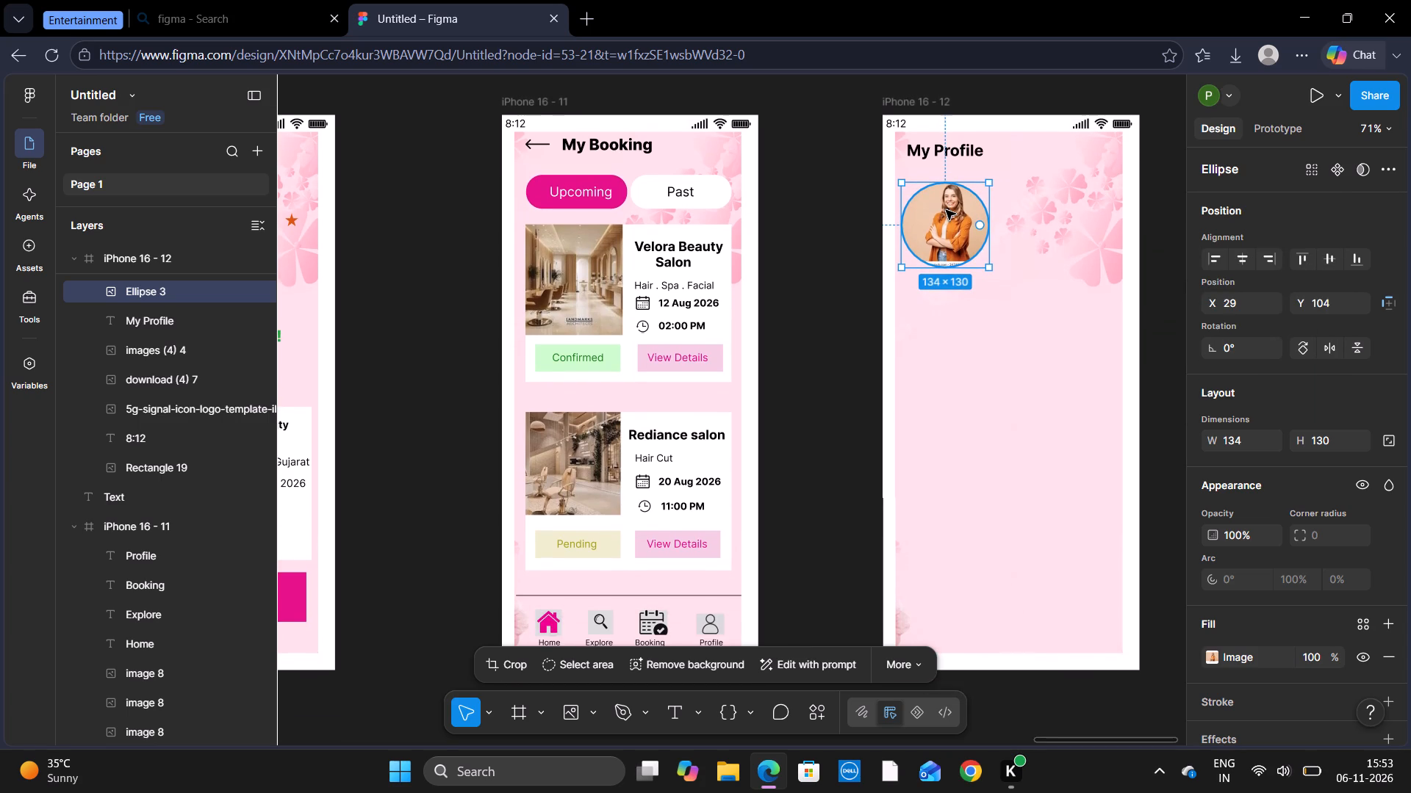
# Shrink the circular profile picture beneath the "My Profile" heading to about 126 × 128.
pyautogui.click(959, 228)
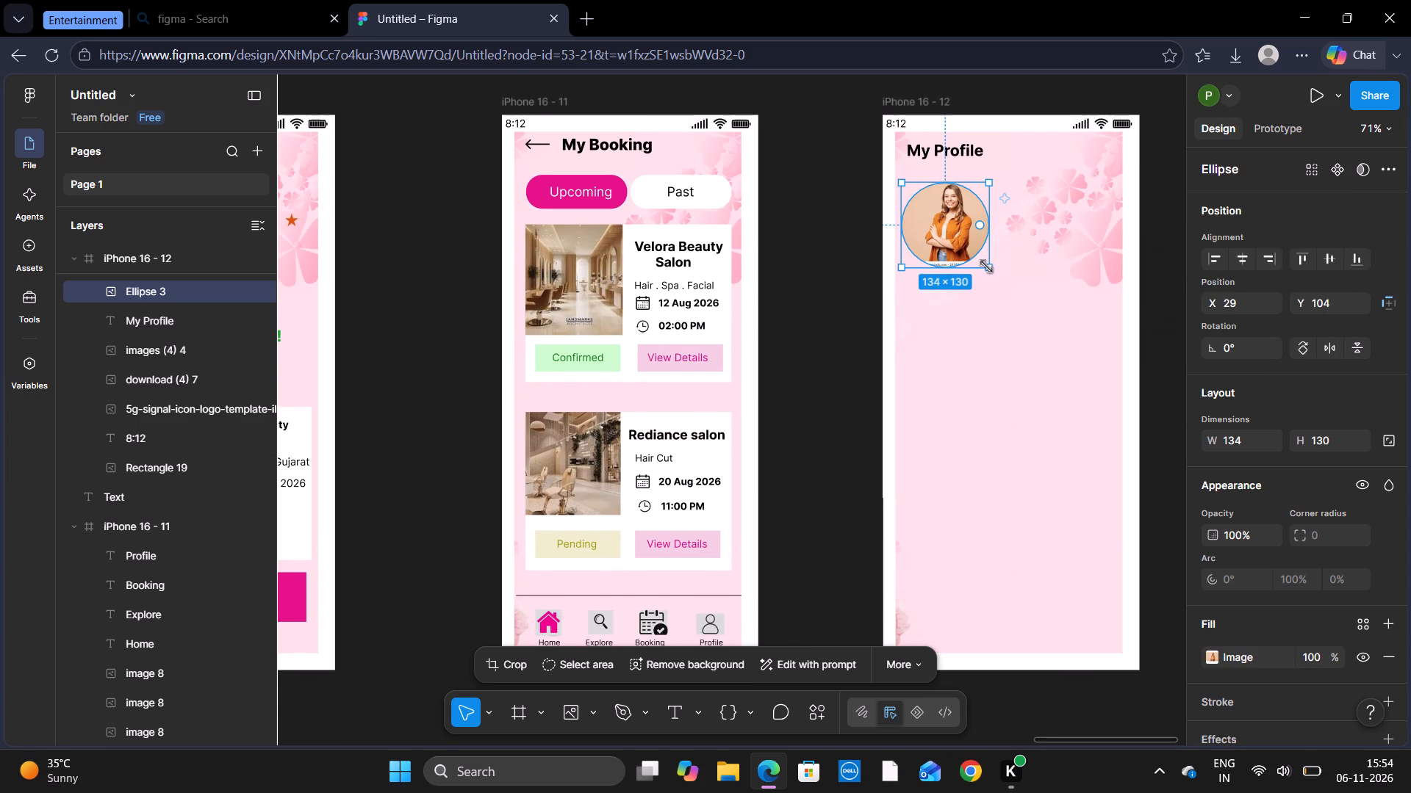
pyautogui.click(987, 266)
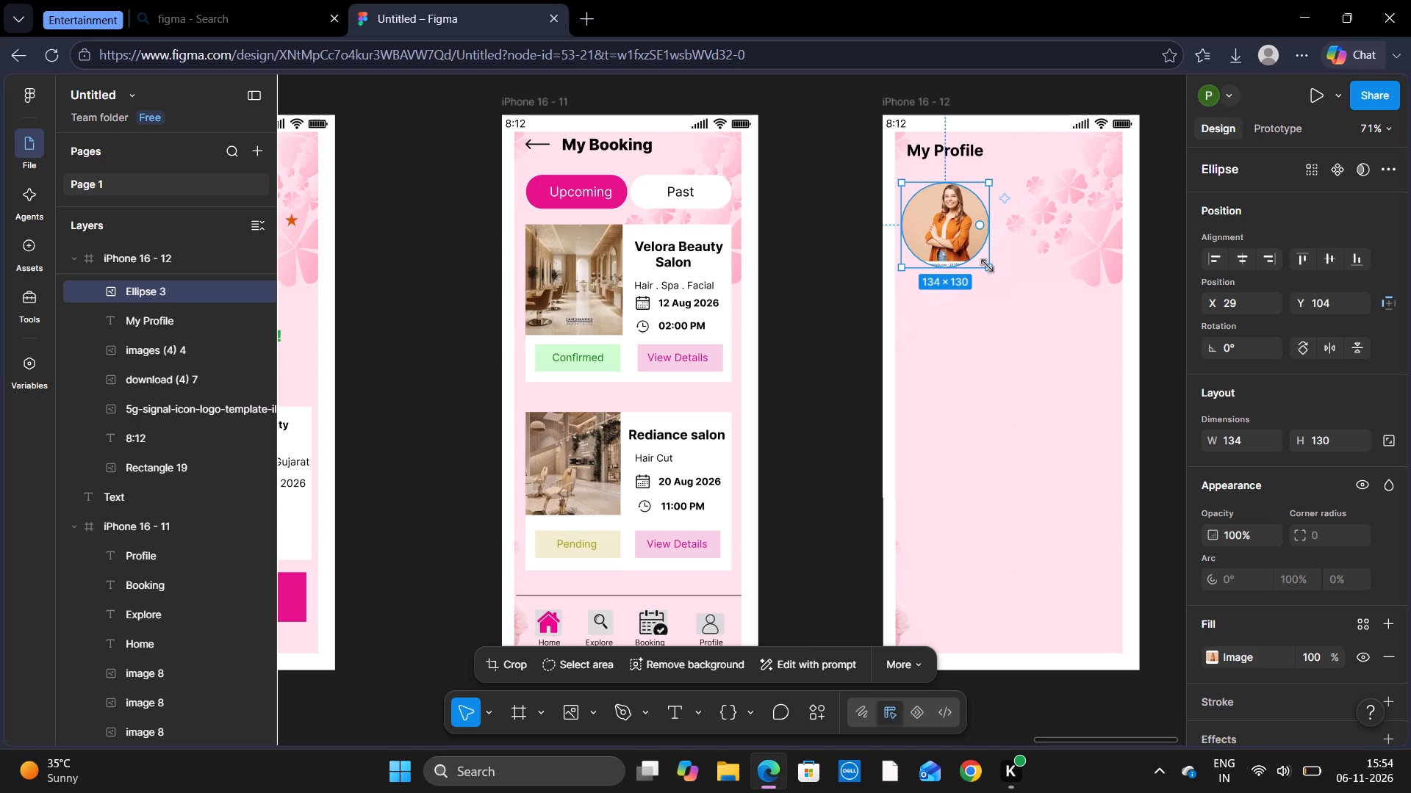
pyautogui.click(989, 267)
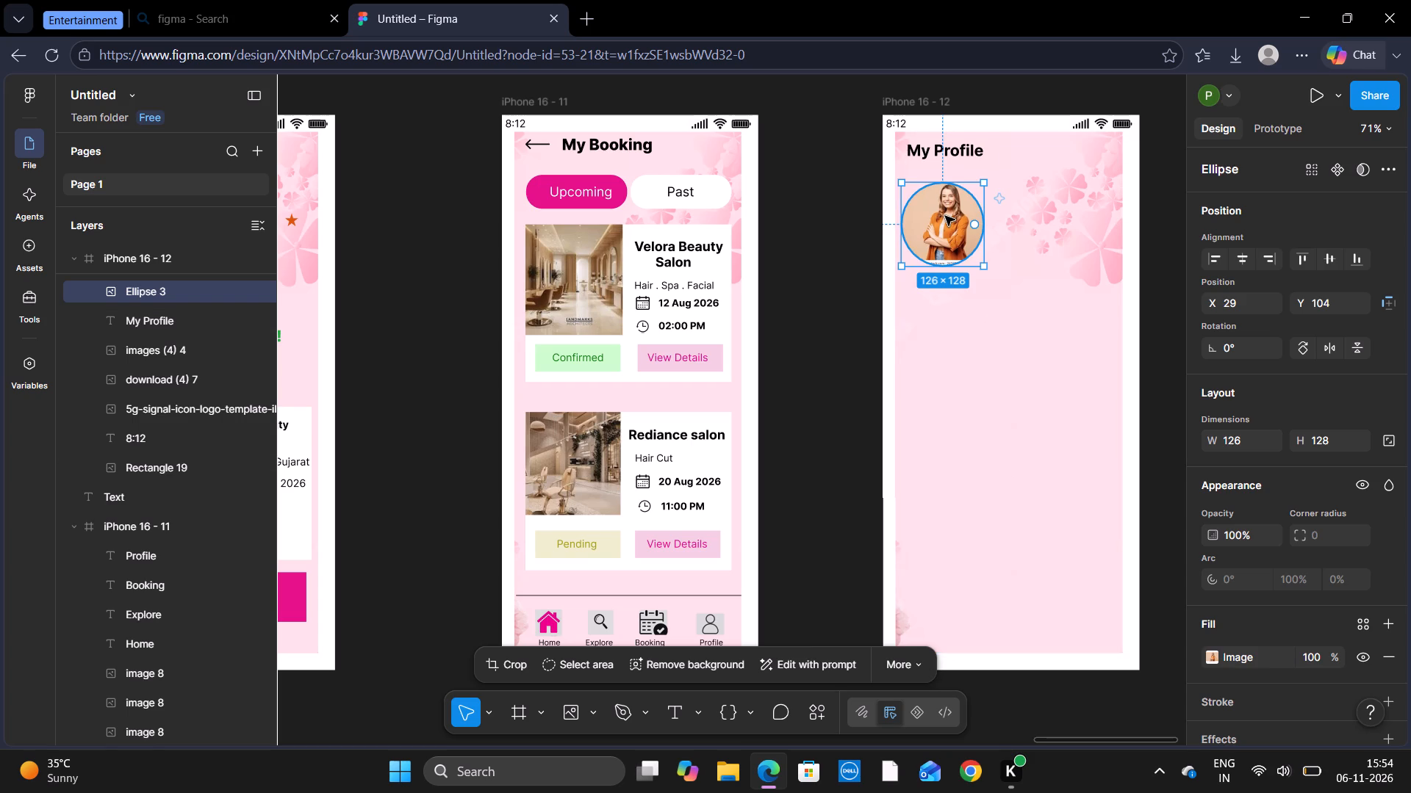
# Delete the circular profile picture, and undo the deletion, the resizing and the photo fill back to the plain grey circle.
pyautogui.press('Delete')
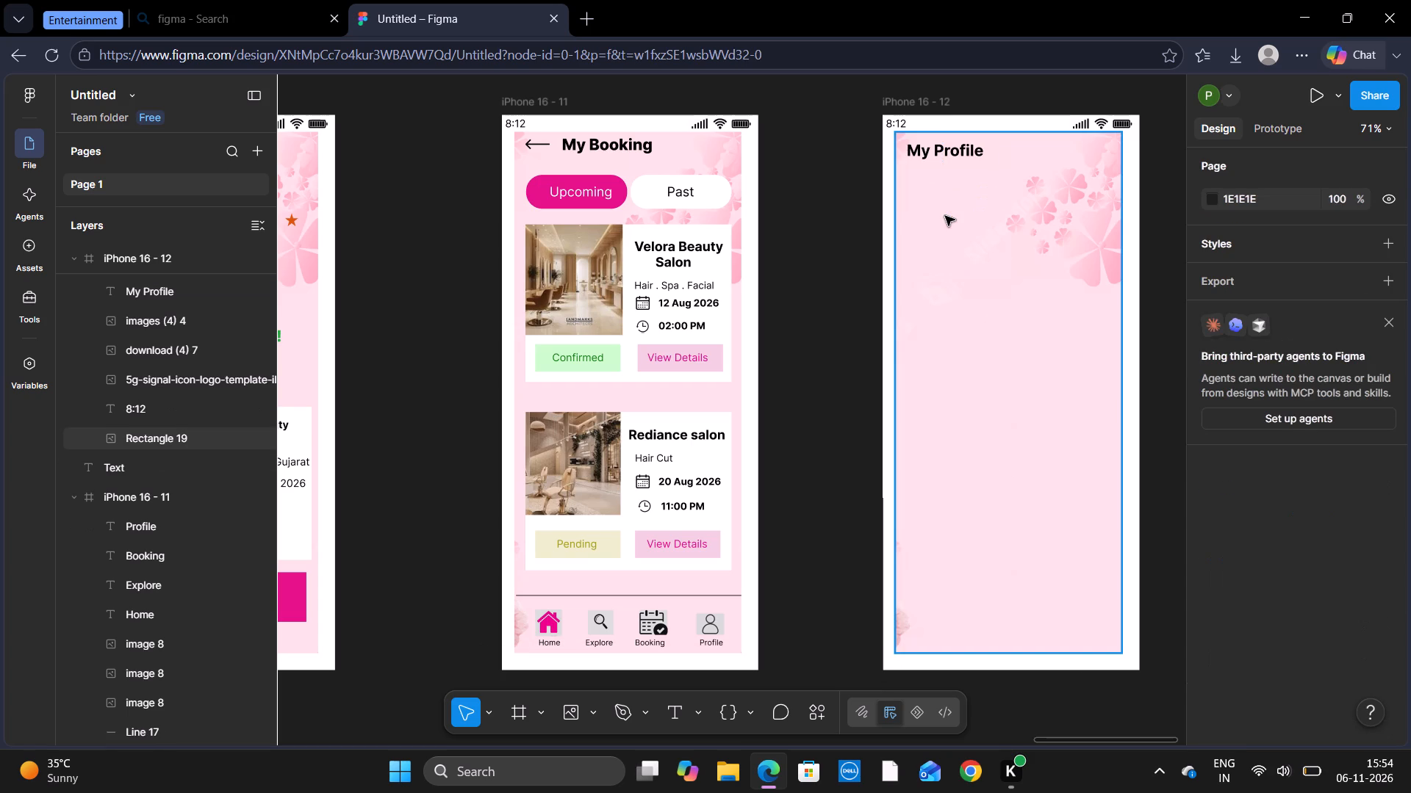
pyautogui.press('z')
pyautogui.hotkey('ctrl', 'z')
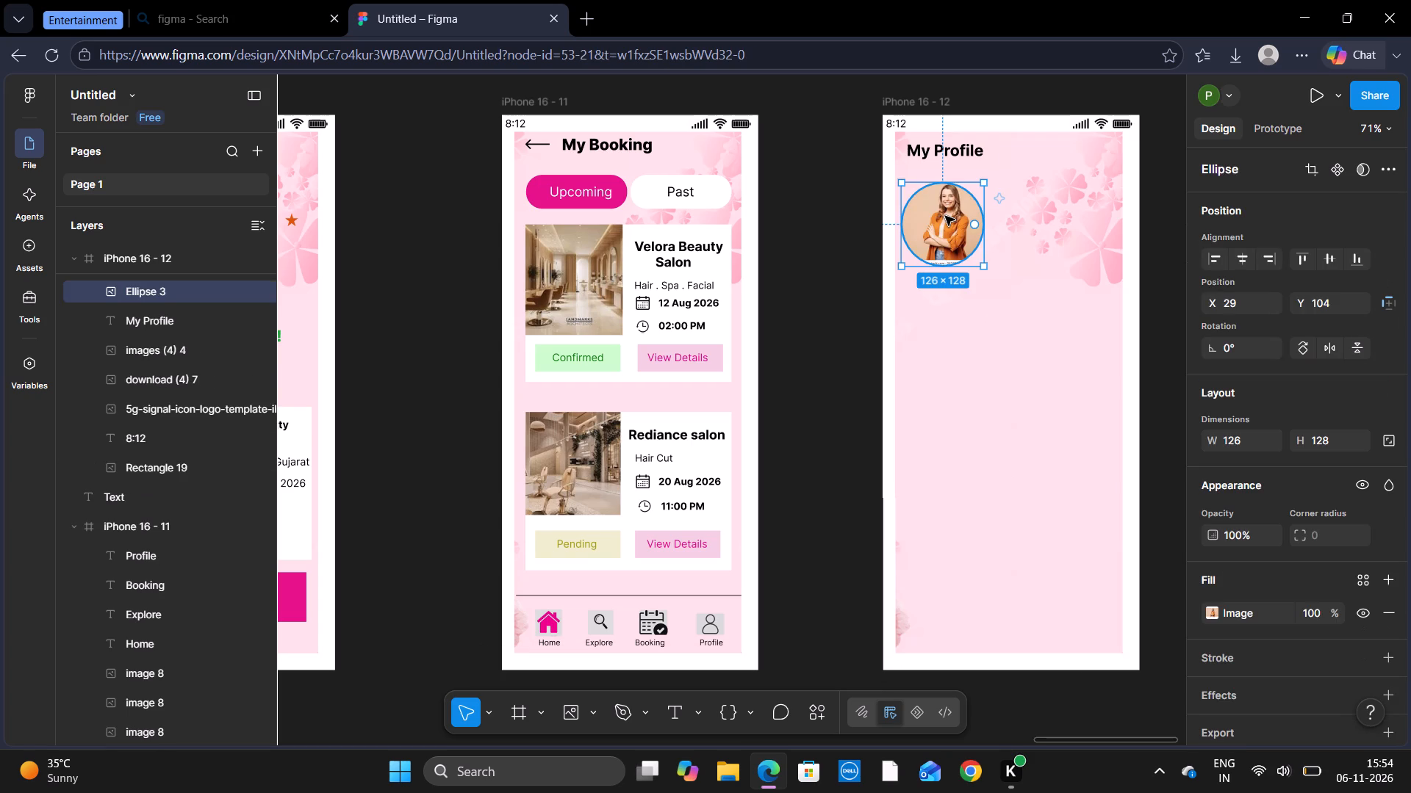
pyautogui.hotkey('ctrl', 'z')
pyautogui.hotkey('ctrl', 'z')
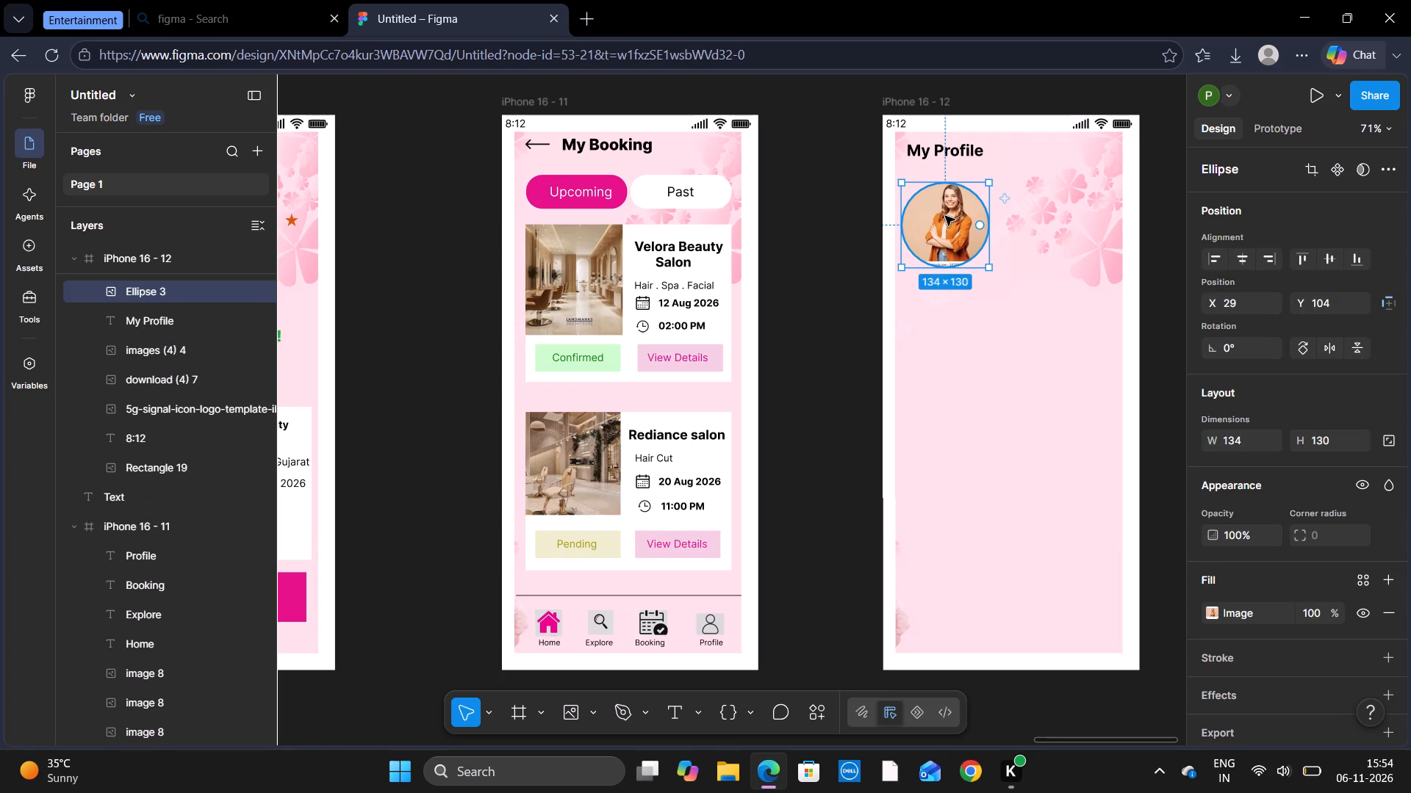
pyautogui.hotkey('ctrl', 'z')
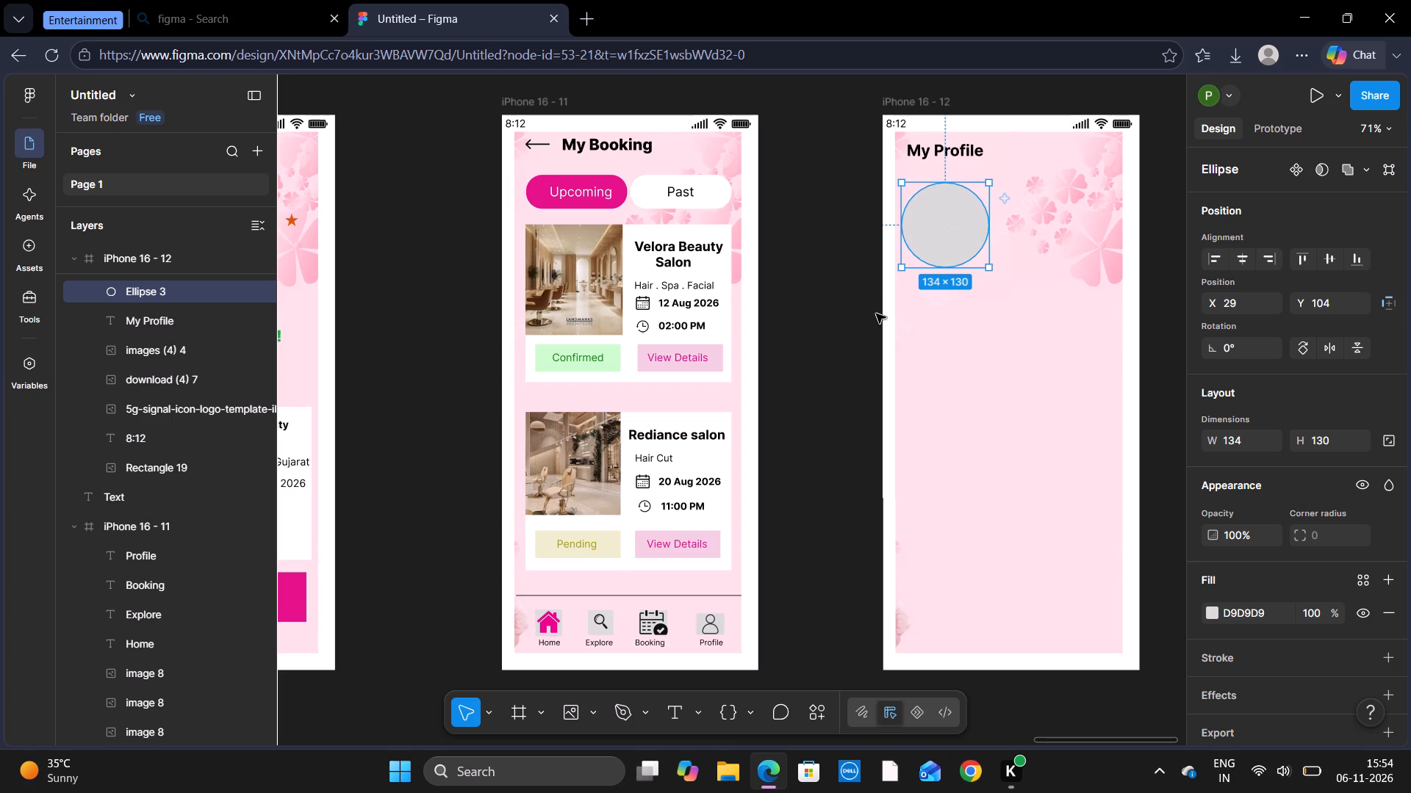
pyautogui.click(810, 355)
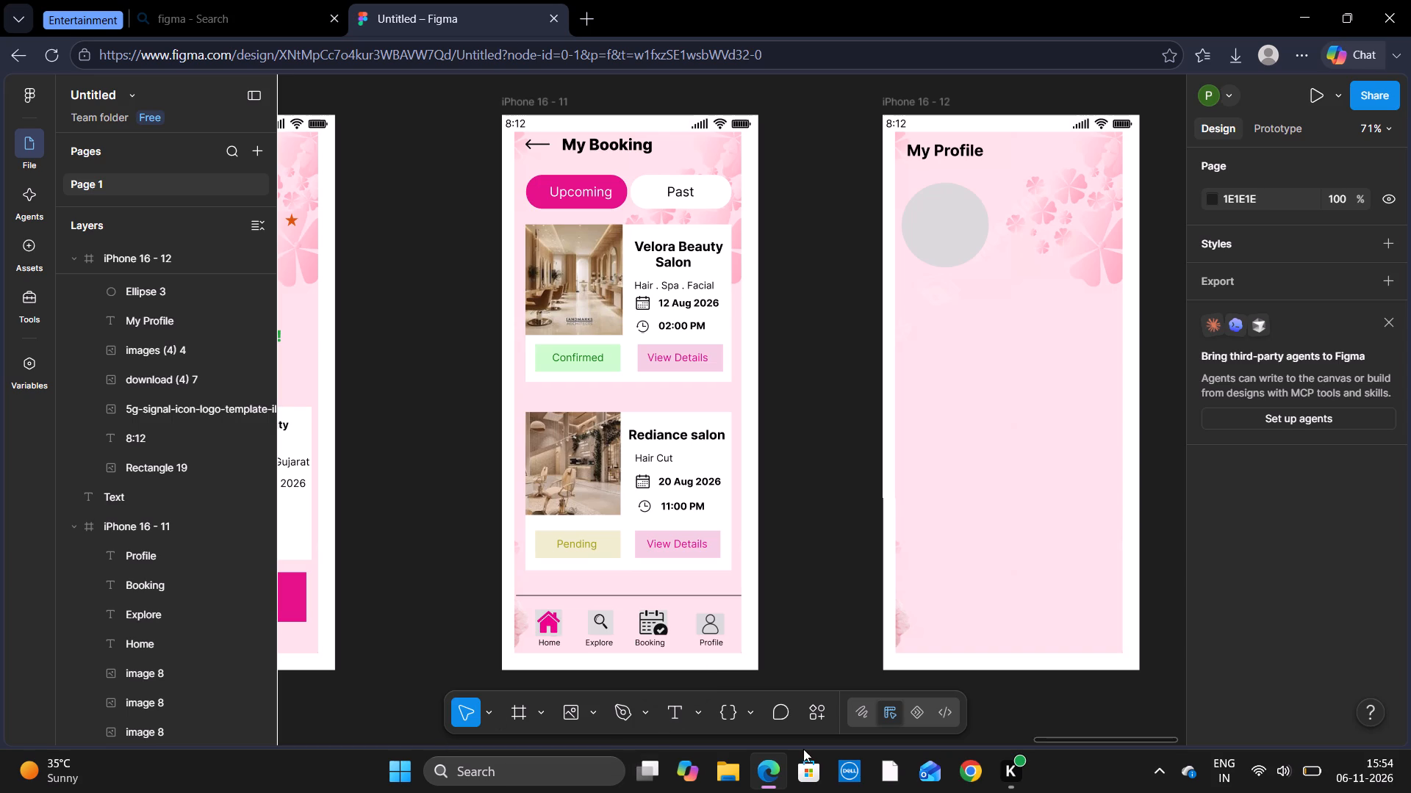
# Switch to a web search for "google" from the recent searches and open the Google homepage.
pyautogui.click(528, 765)
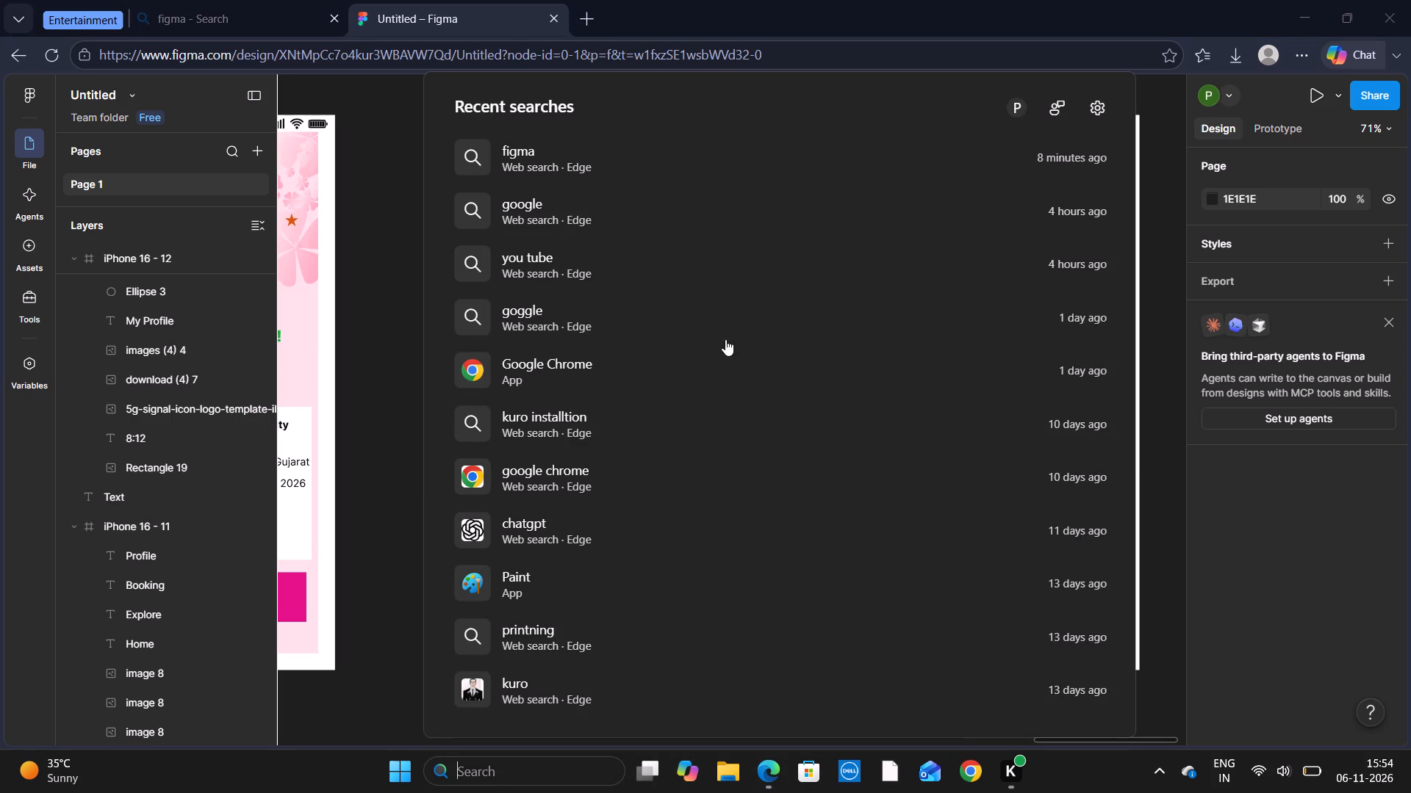
pyautogui.click(742, 212)
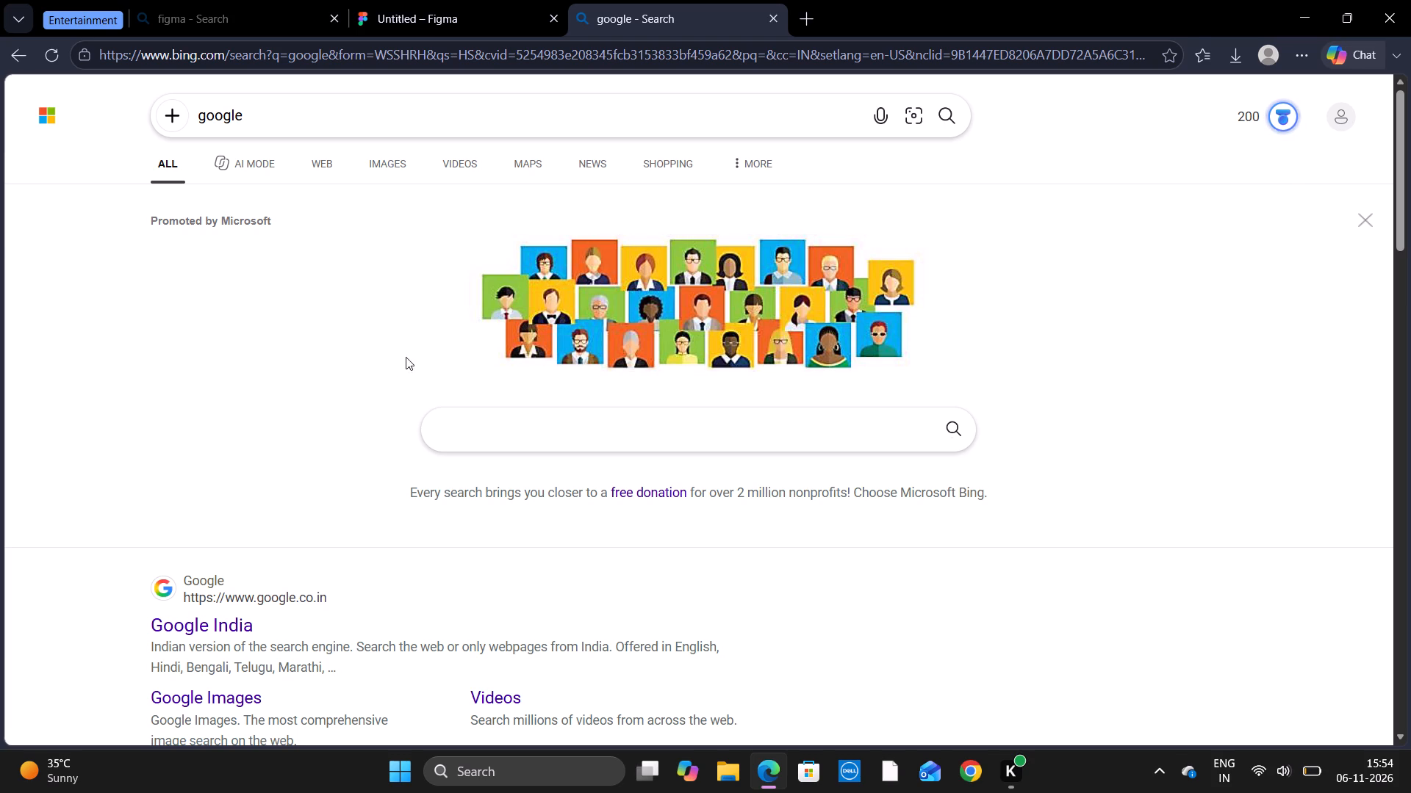
pyautogui.click(199, 618)
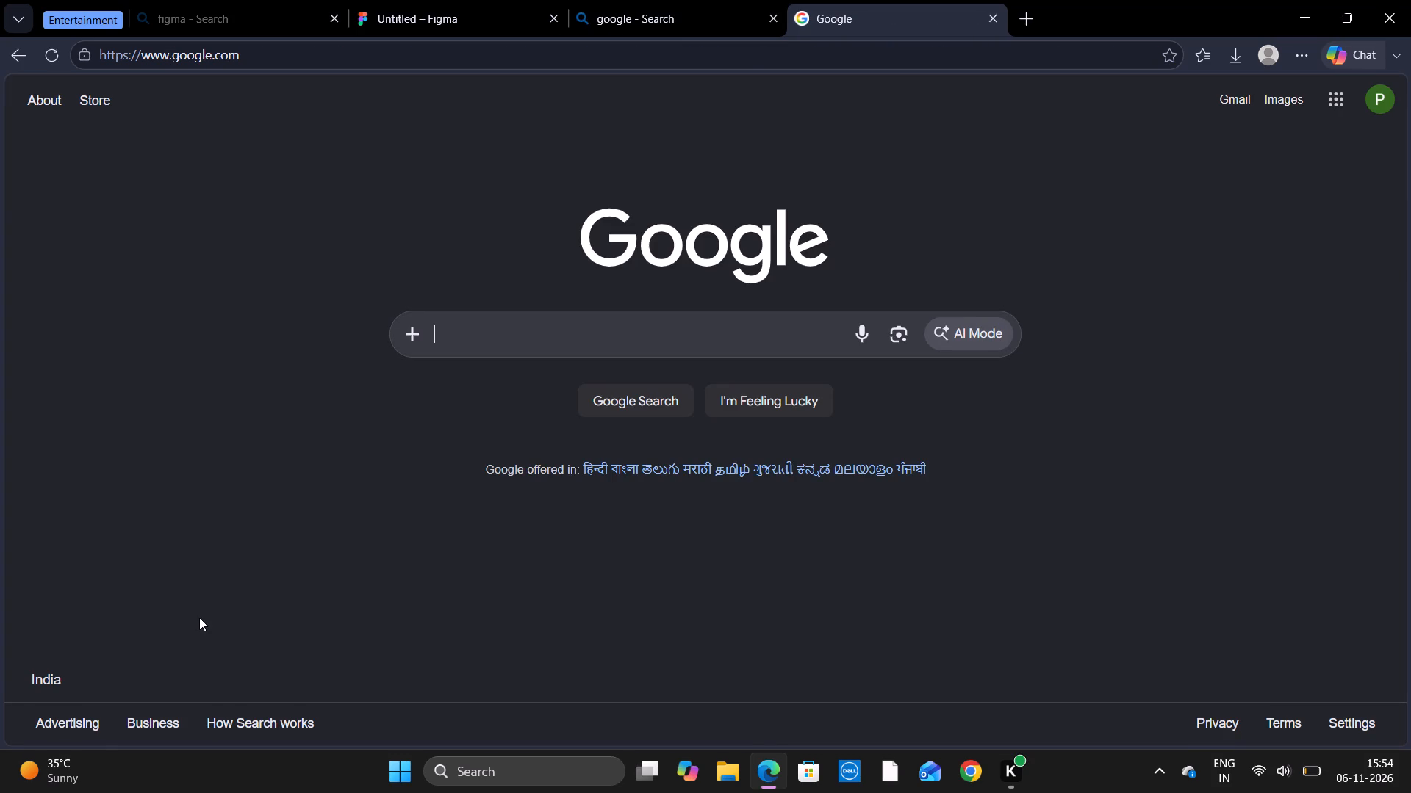
# Search Google for "insian girl successful" and look through the results for a profile photo.
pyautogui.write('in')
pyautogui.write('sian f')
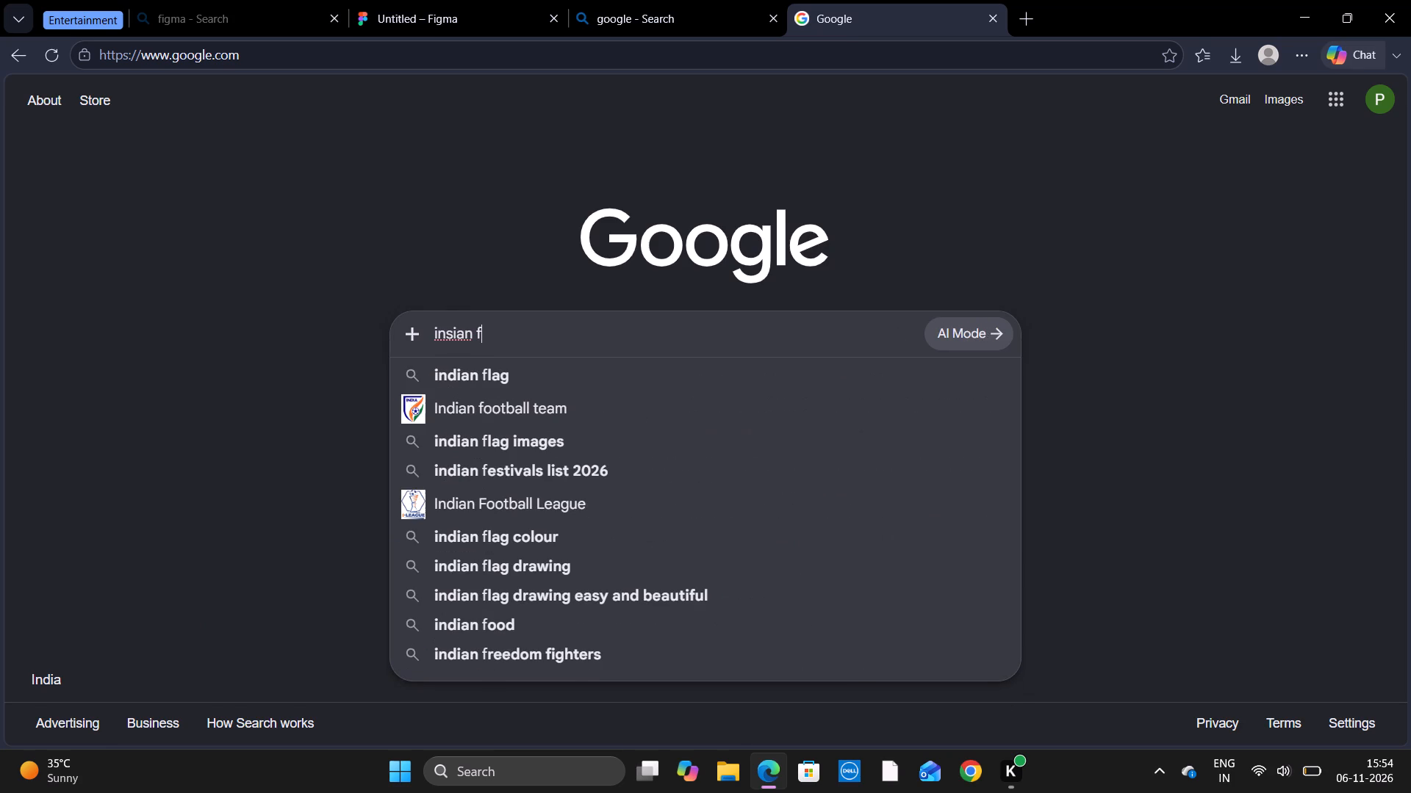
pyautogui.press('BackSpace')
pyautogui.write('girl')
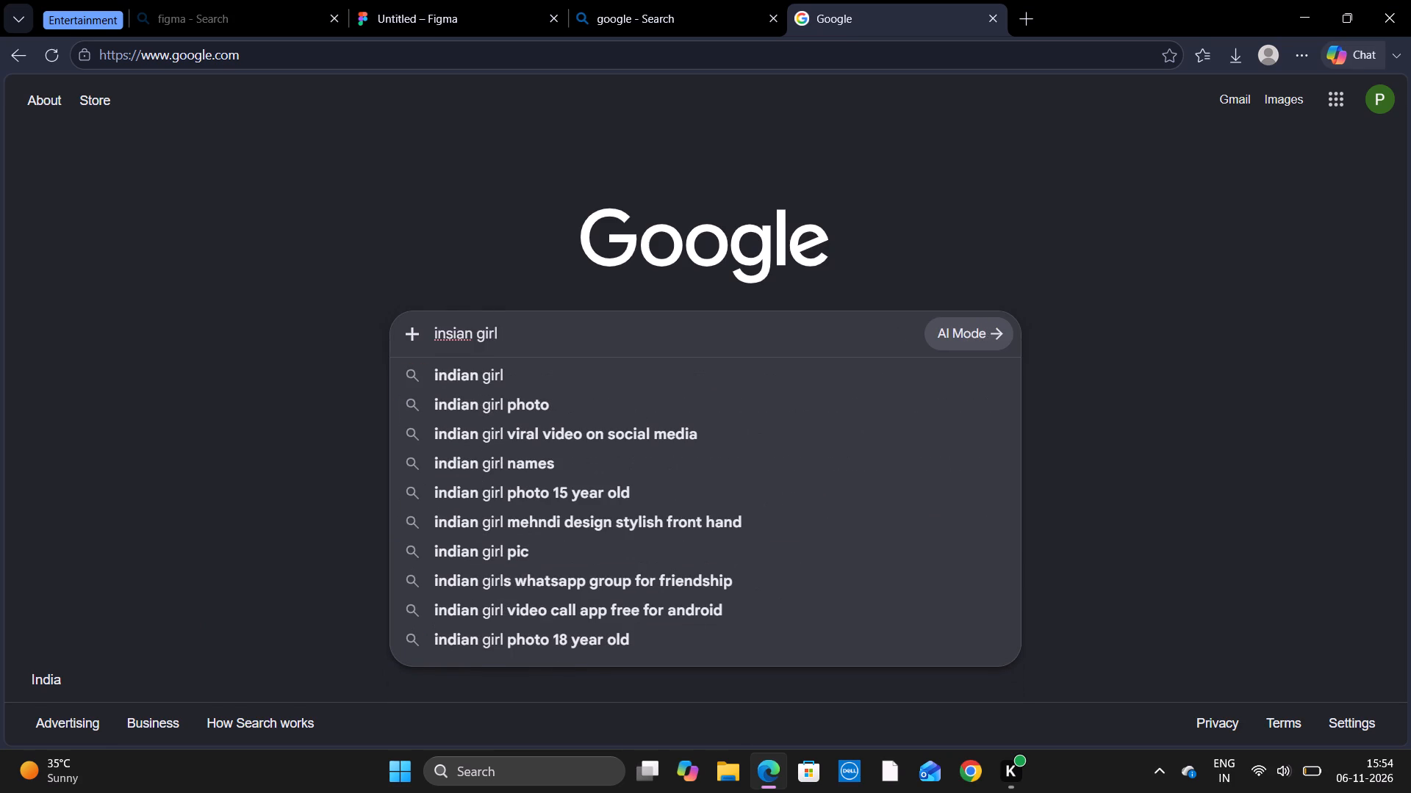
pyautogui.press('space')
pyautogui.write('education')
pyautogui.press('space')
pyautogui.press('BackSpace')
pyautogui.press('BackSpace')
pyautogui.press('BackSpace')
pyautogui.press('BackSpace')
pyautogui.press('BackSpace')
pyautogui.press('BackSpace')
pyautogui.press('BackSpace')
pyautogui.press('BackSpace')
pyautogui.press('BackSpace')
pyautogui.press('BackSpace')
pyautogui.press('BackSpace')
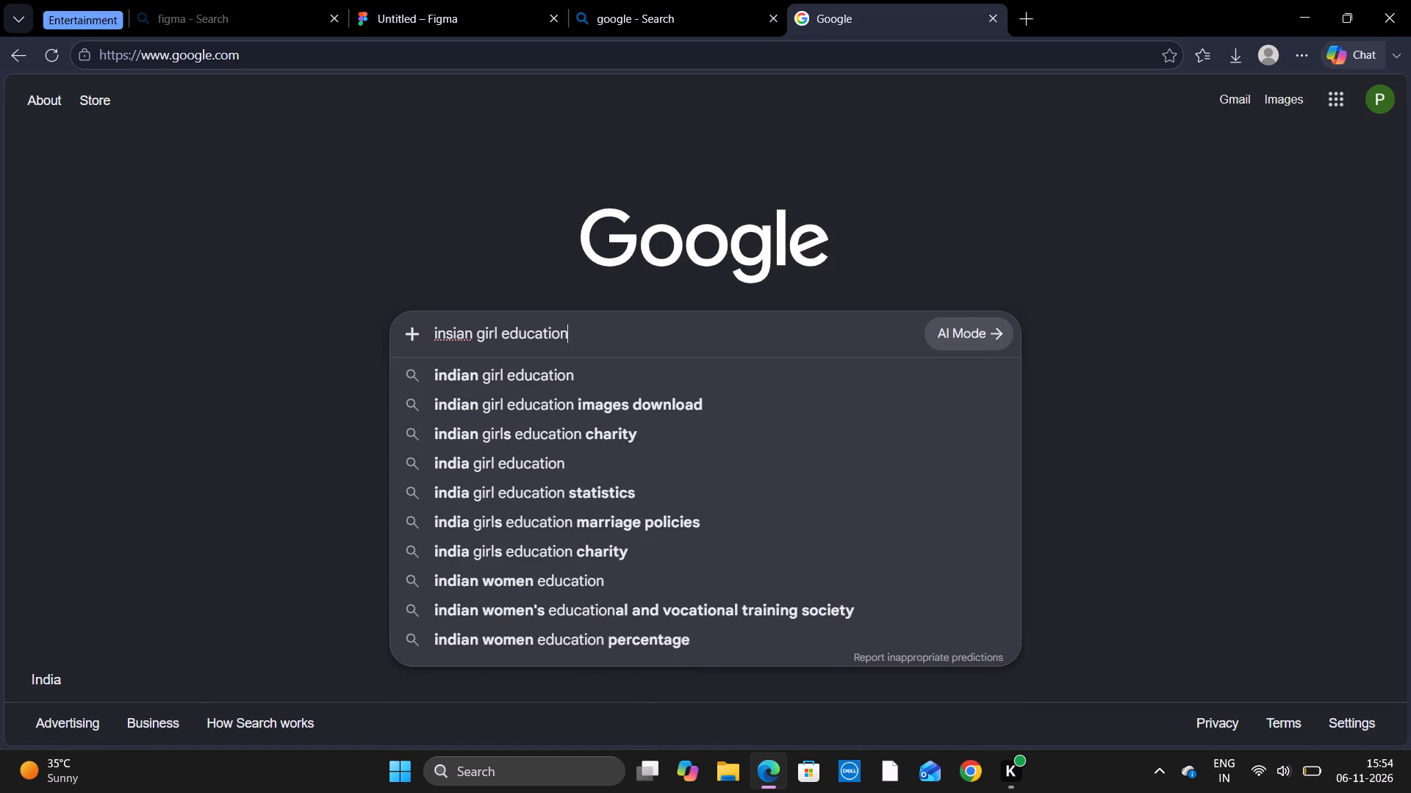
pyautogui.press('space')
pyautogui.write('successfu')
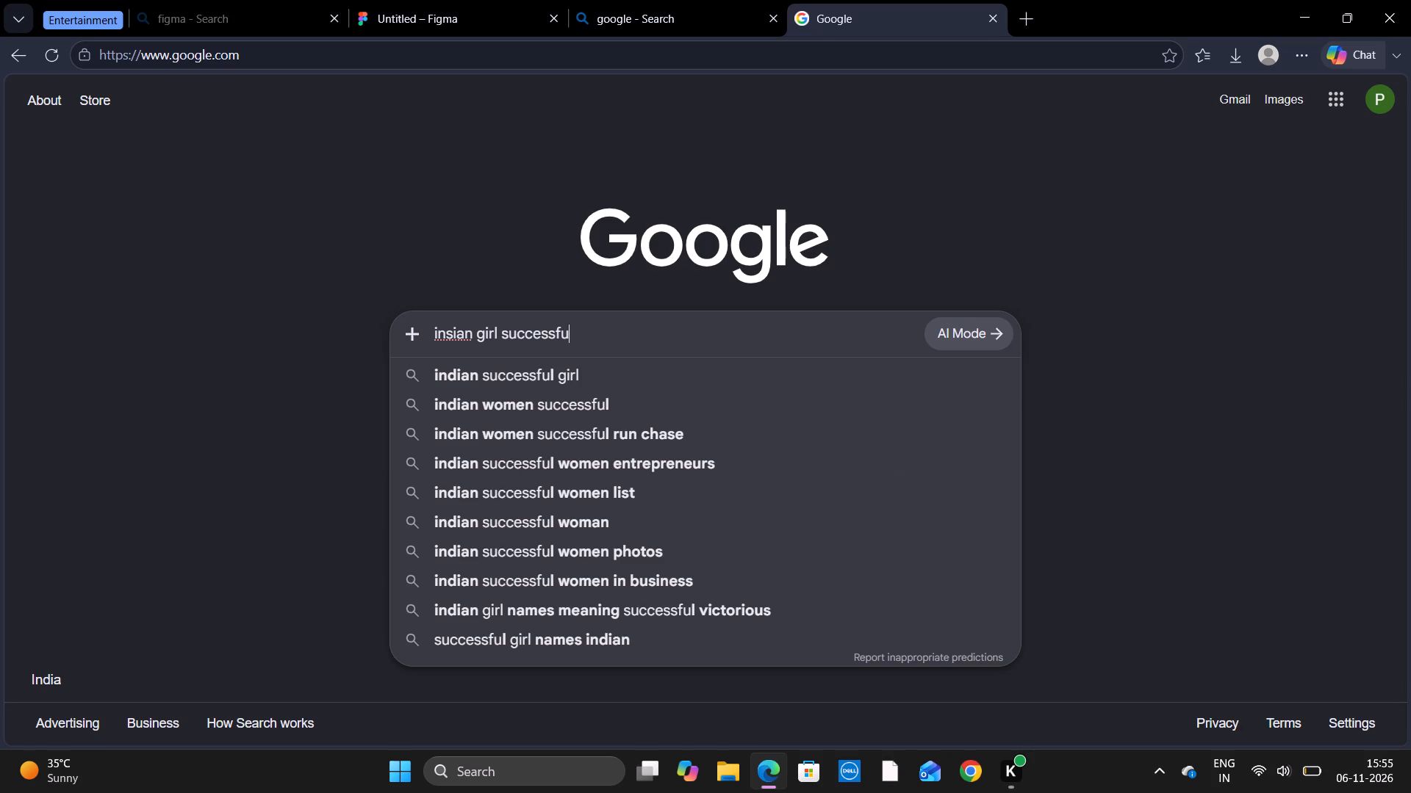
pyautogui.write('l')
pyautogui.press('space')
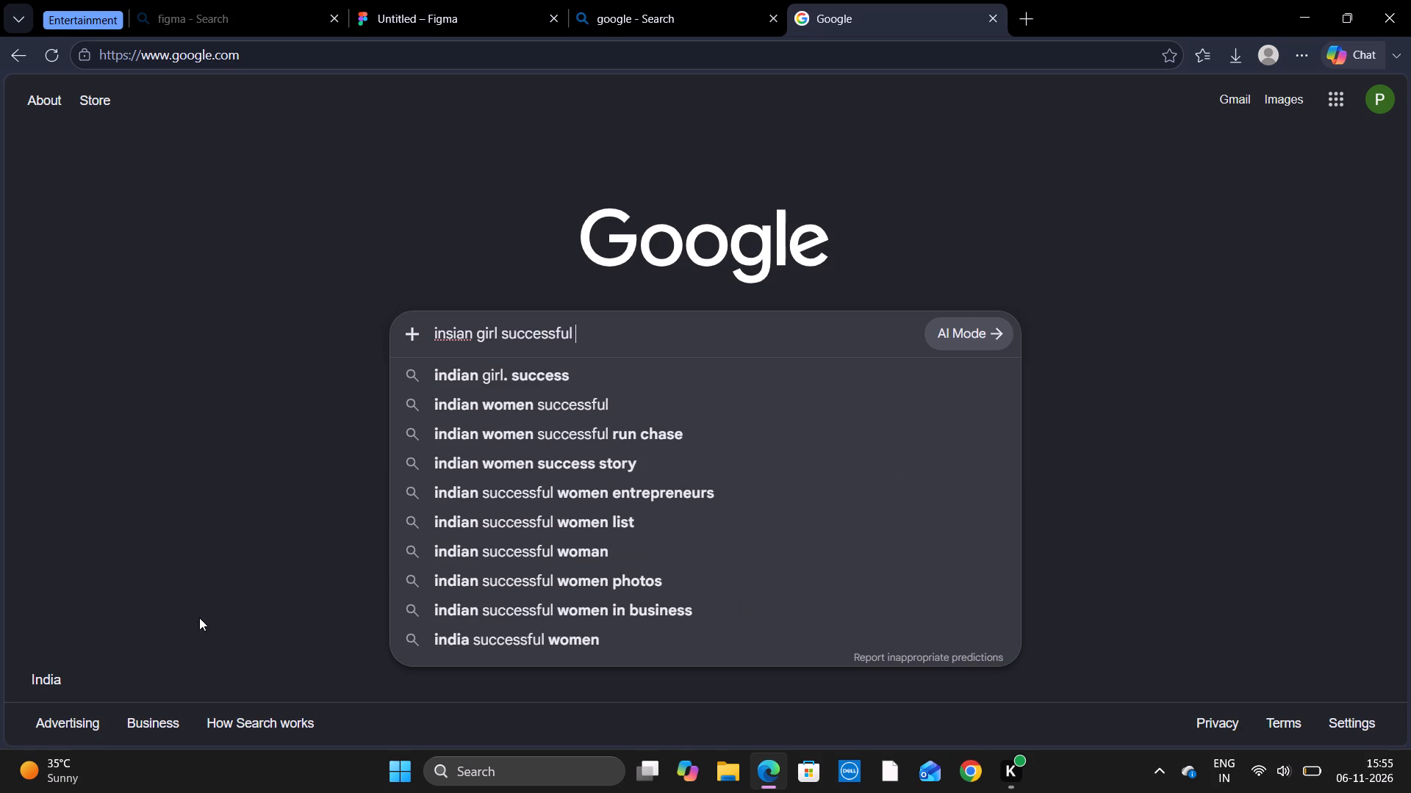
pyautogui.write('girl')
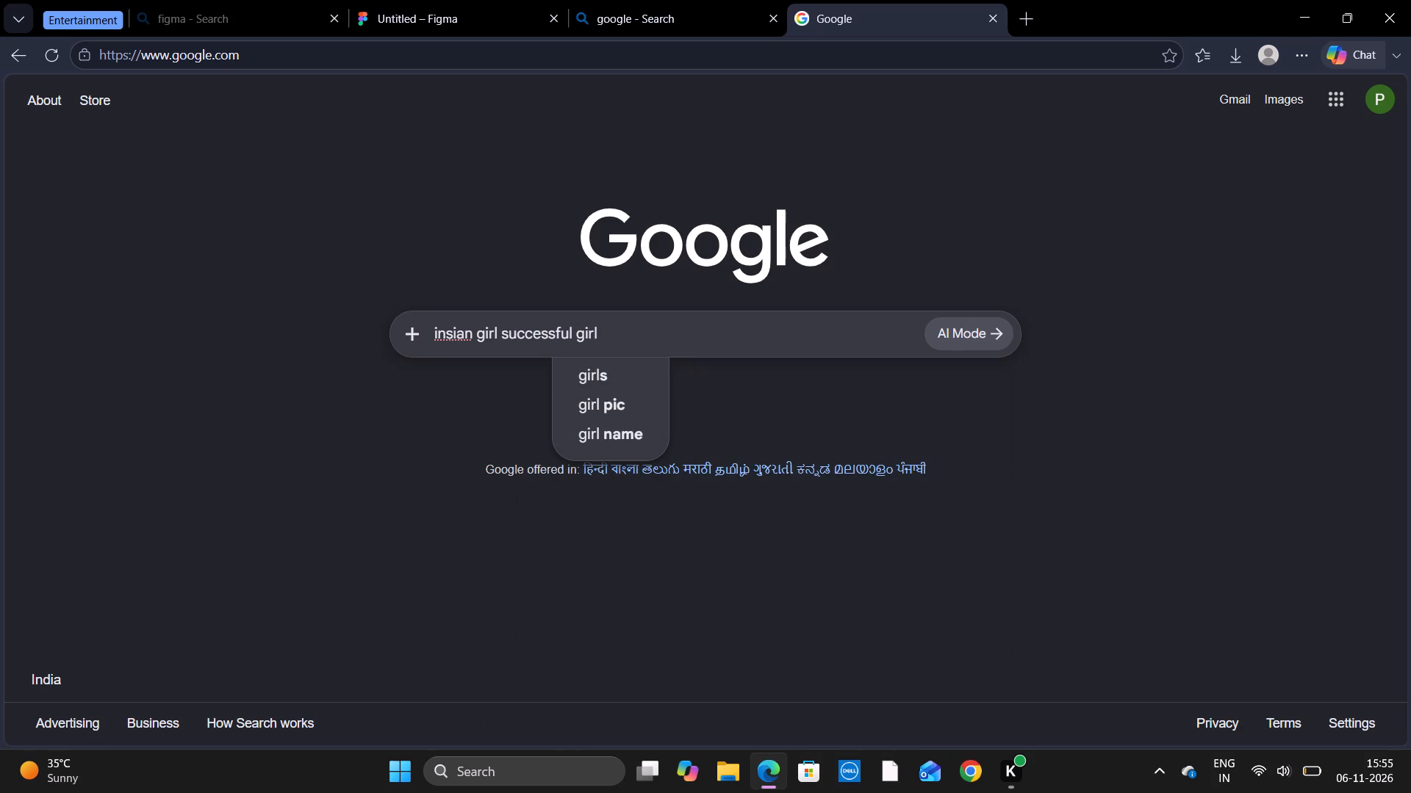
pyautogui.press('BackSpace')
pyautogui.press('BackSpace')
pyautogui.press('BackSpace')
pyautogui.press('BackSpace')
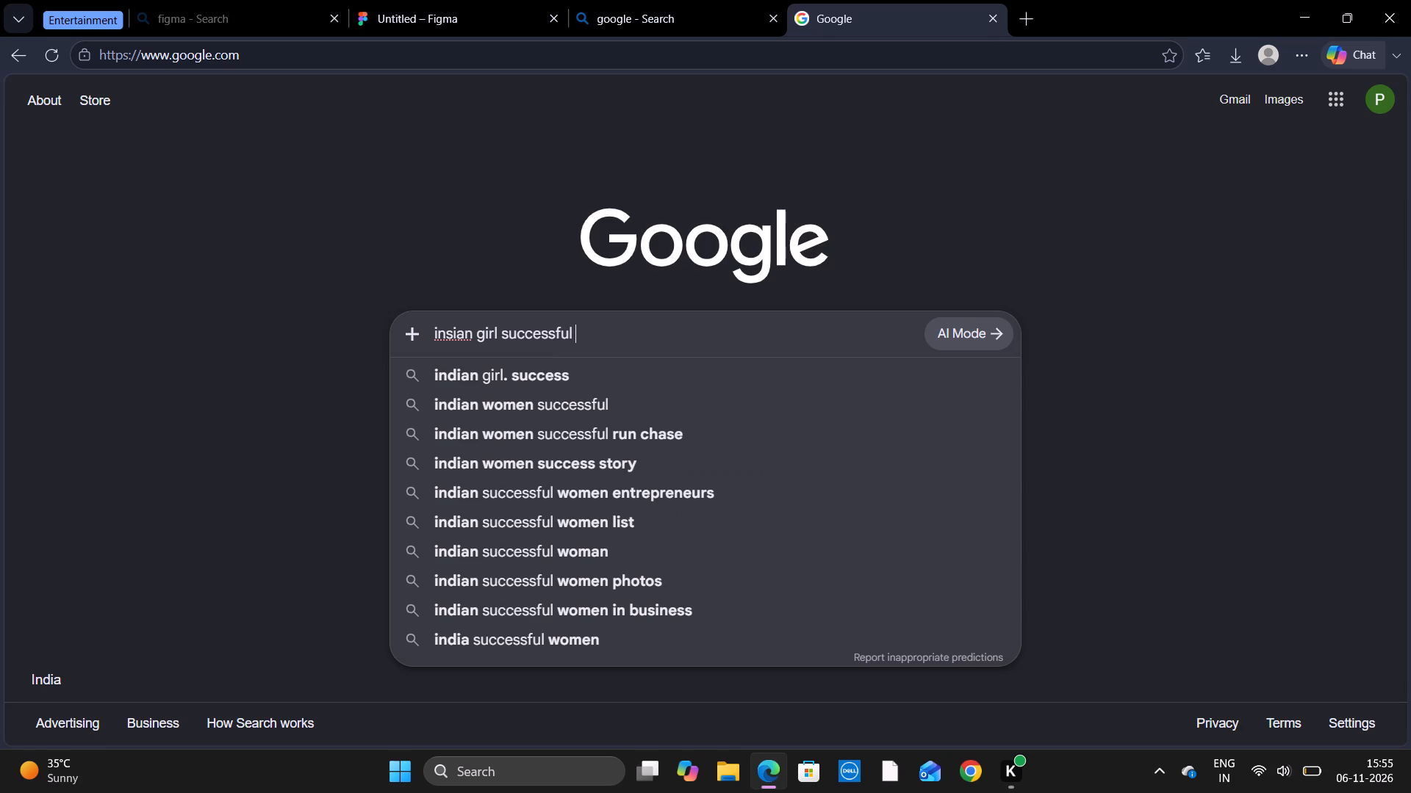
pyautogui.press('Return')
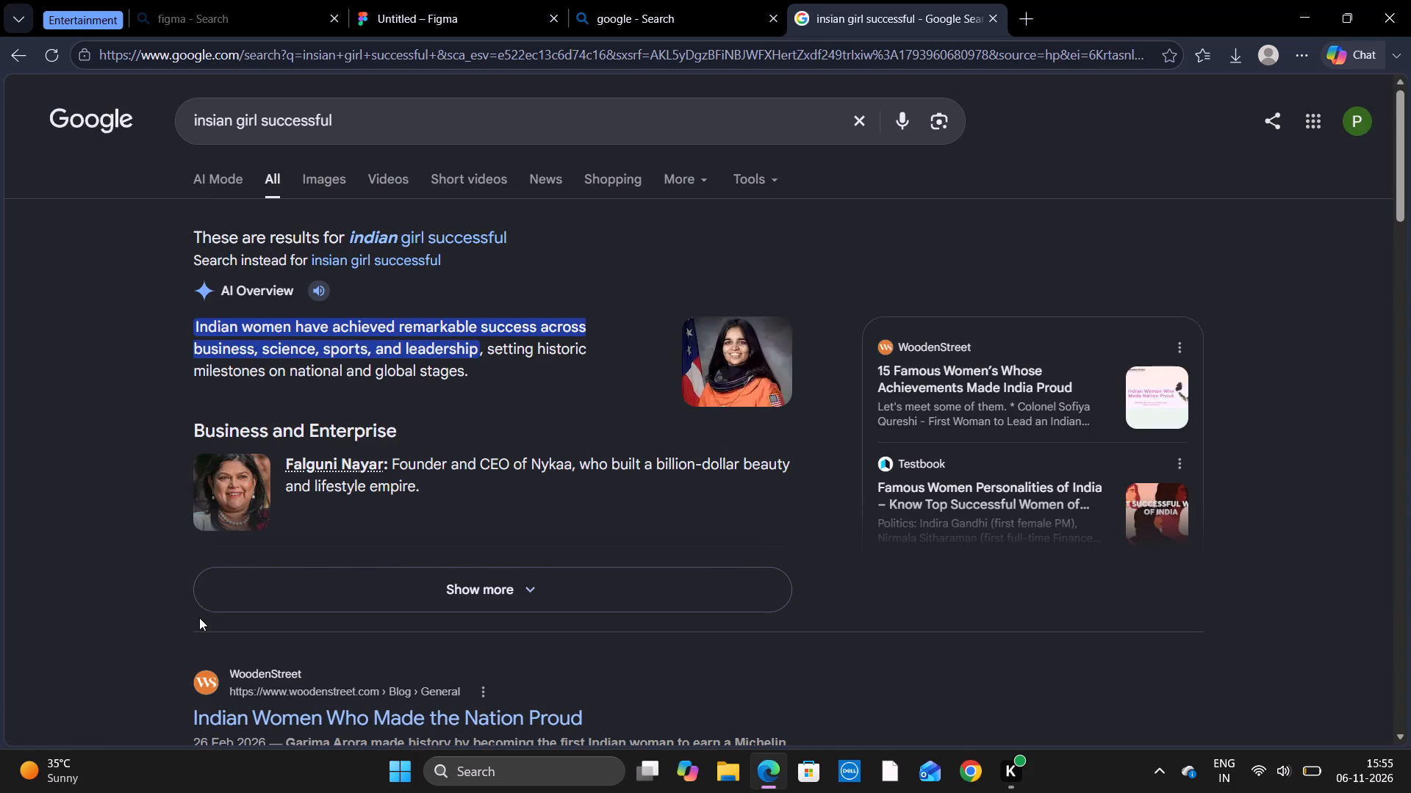
pyautogui.scroll(-2, 199, 618)
pyautogui.scroll(4, 199, 618)
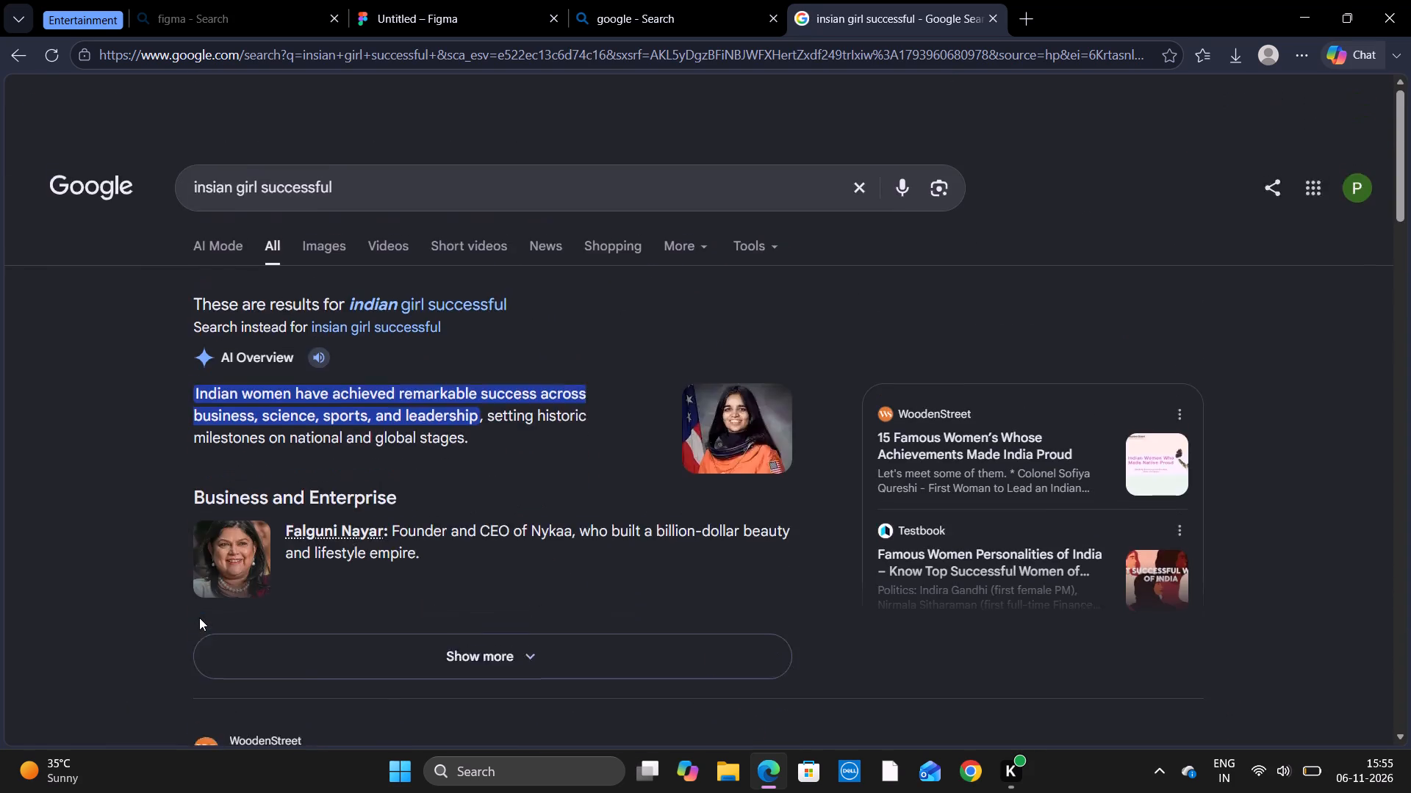
pyautogui.scroll(-6, 199, 618)
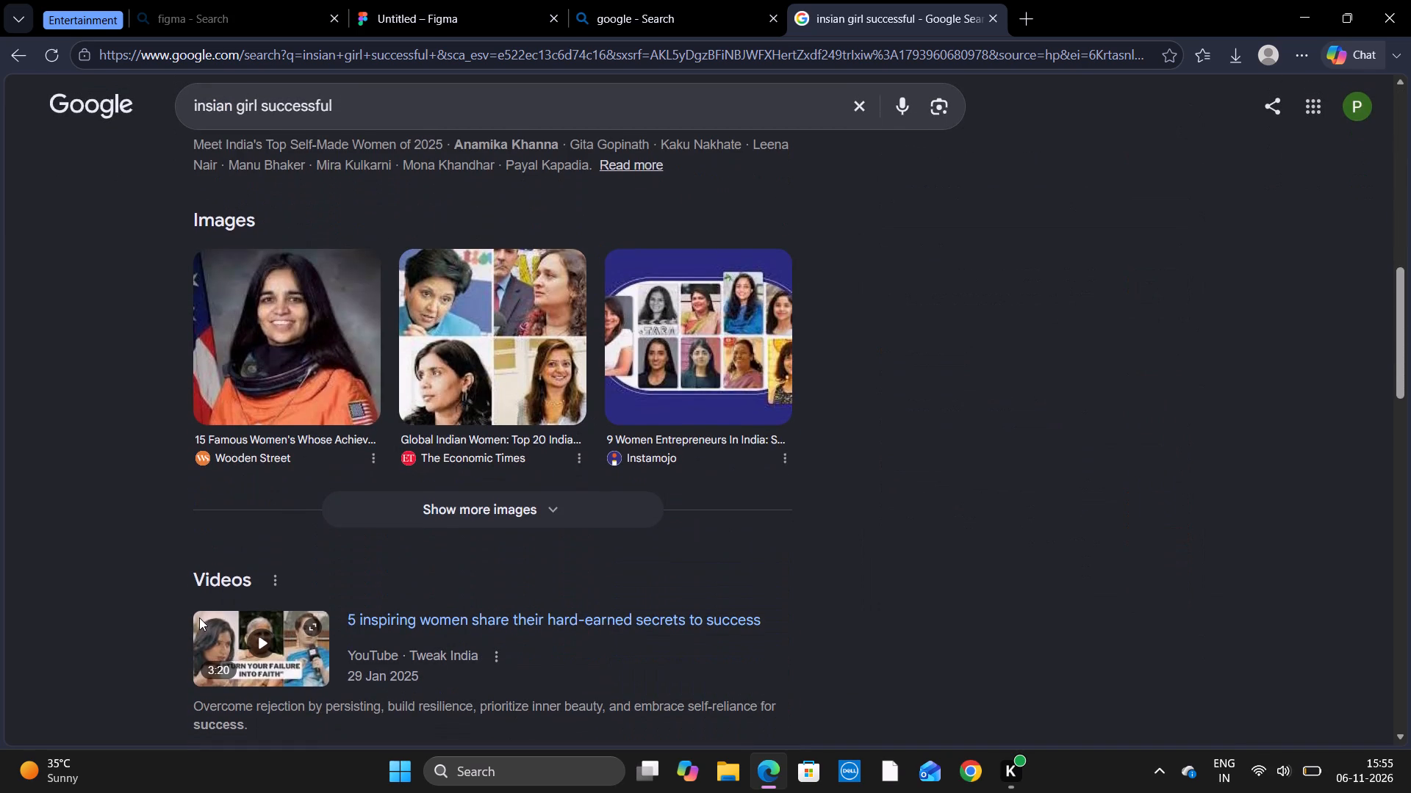
pyautogui.scroll(9, 199, 618)
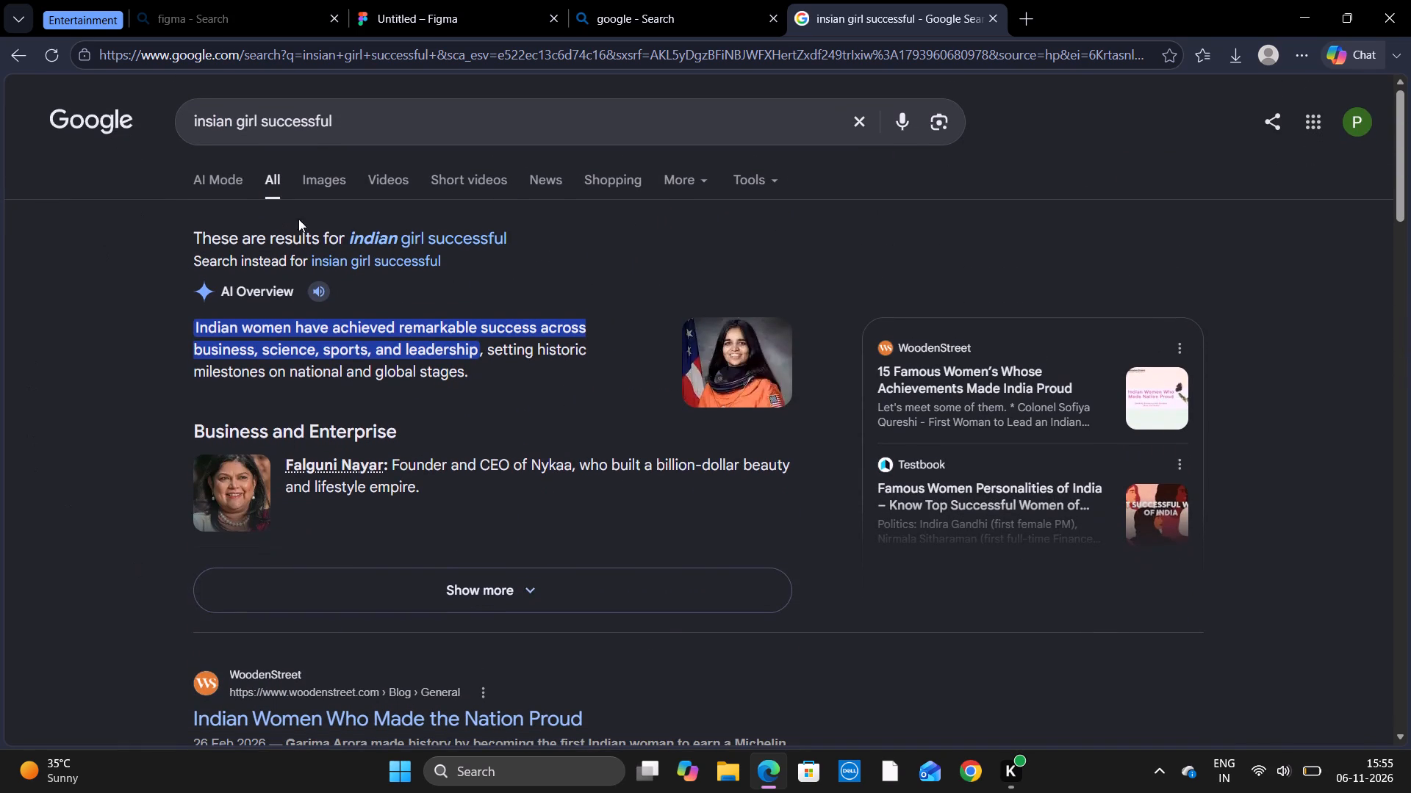
# Replace the Google search with "indian girl" and show the image results.
pyautogui.click(340, 117)
pyautogui.press('BackSpace')
pyautogui.press('BackSpace')
pyautogui.press('BackSpace')
pyautogui.press('BackSpace')
pyautogui.press('BackSpace')
pyautogui.press('BackSpace')
pyautogui.press('BackSpace')
pyautogui.press('BackSpace')
pyautogui.press('BackSpace')
pyautogui.press('BackSpace')
pyautogui.press('BackSpace')
pyautogui.press('BackSpace')
pyautogui.press('BackSpace')
pyautogui.press('BackSpace')
pyautogui.press('BackSpace')
pyautogui.press('BackSpace')
pyautogui.press('BackSpace')
pyautogui.press('BackSpace')
pyautogui.press('BackSpace')
pyautogui.press('BackSpace')
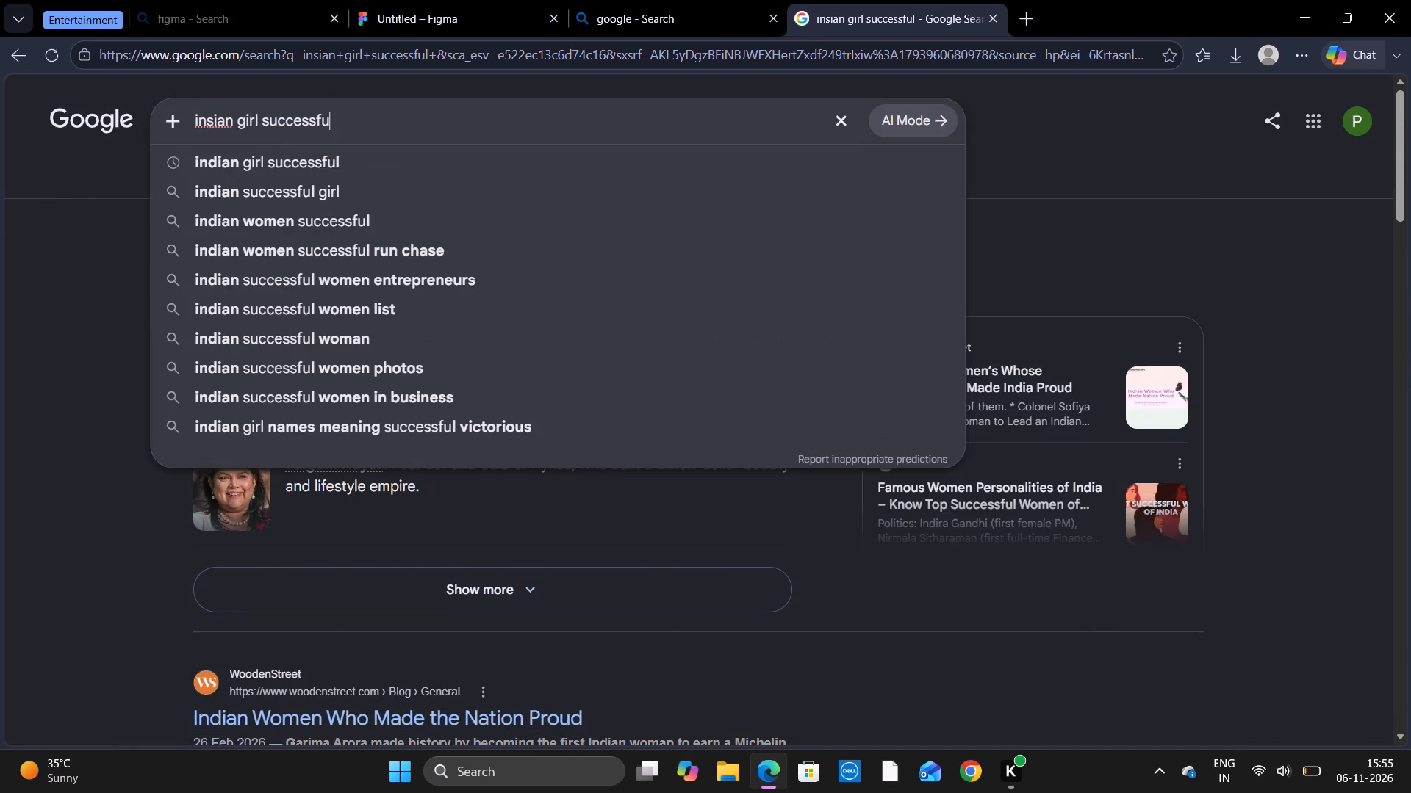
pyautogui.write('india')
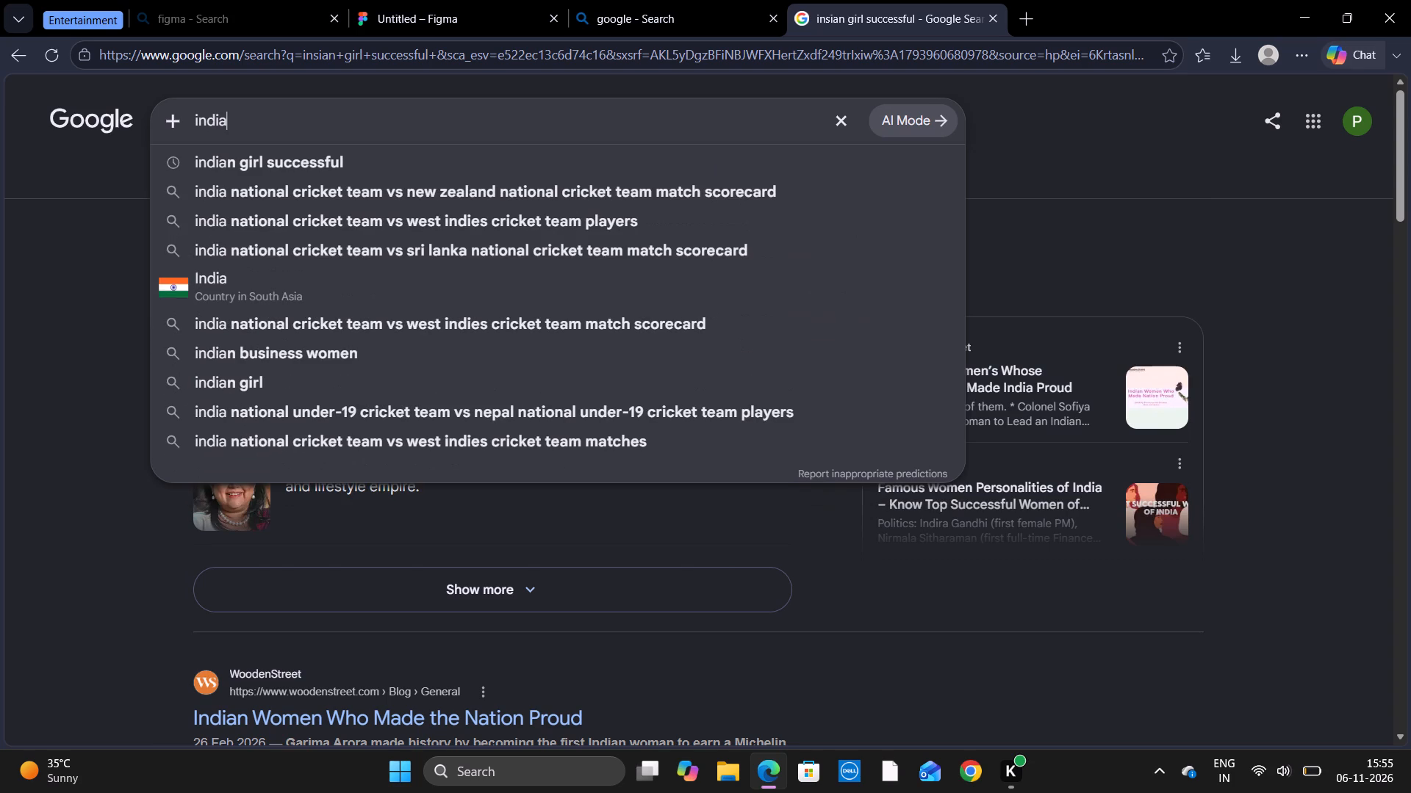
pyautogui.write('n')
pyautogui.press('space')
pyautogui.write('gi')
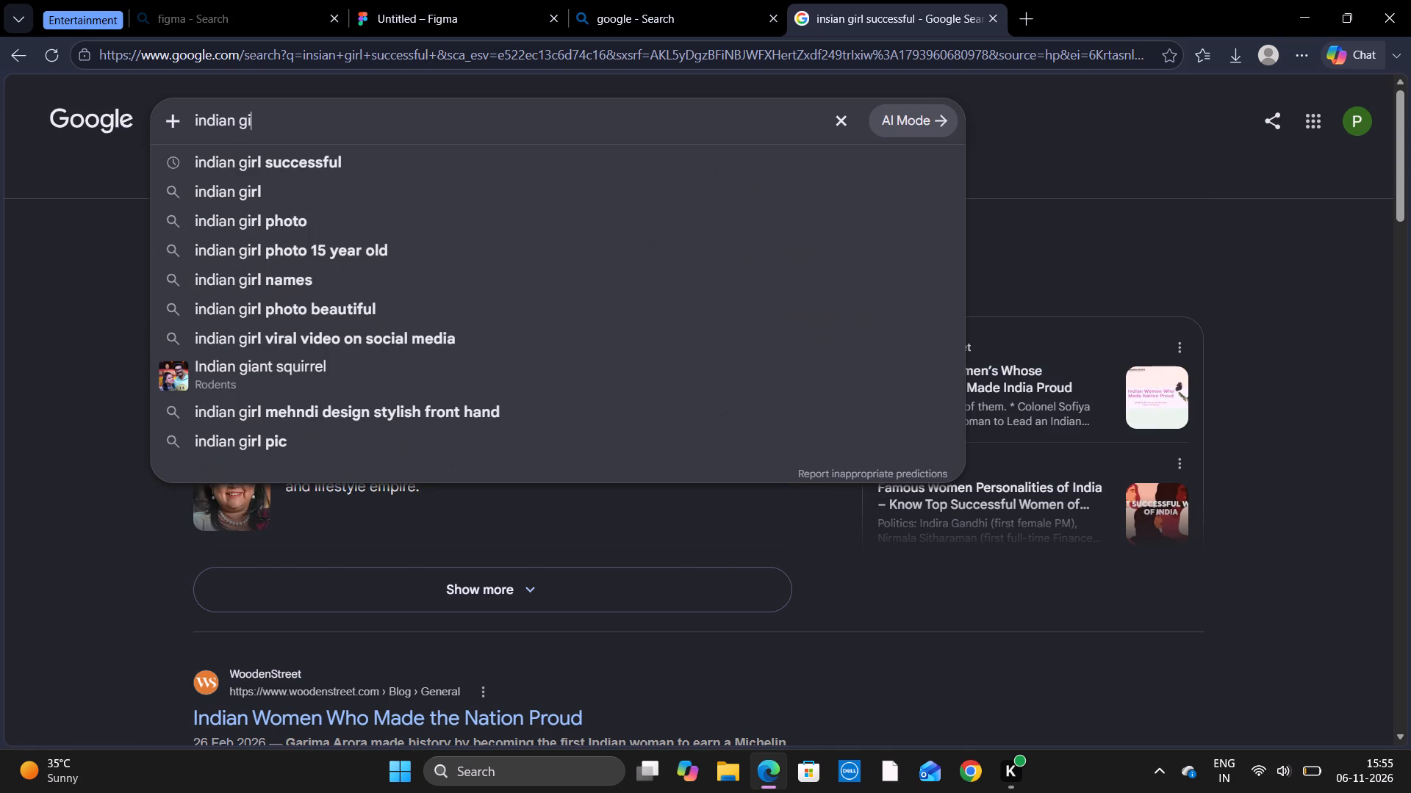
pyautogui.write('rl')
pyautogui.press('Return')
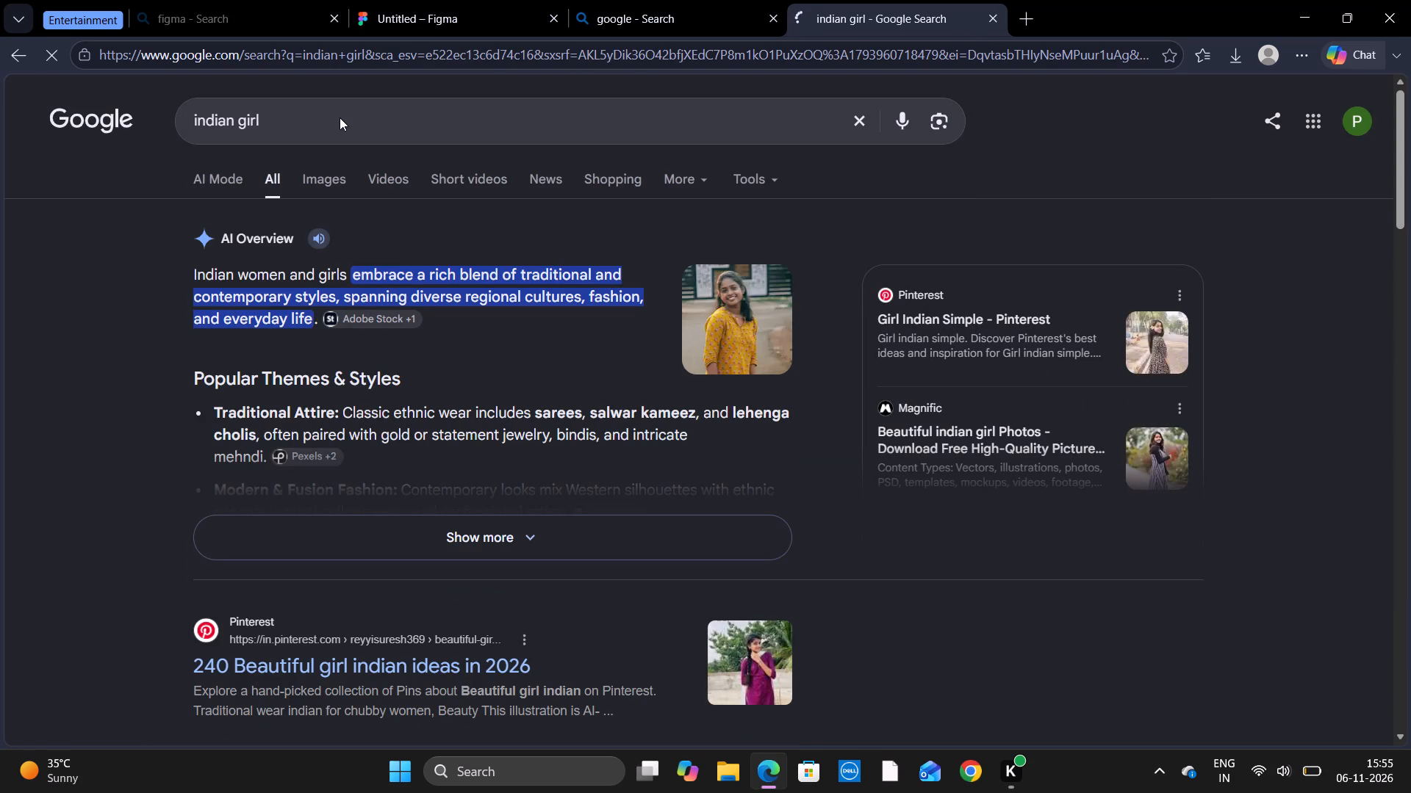
pyautogui.click(331, 170)
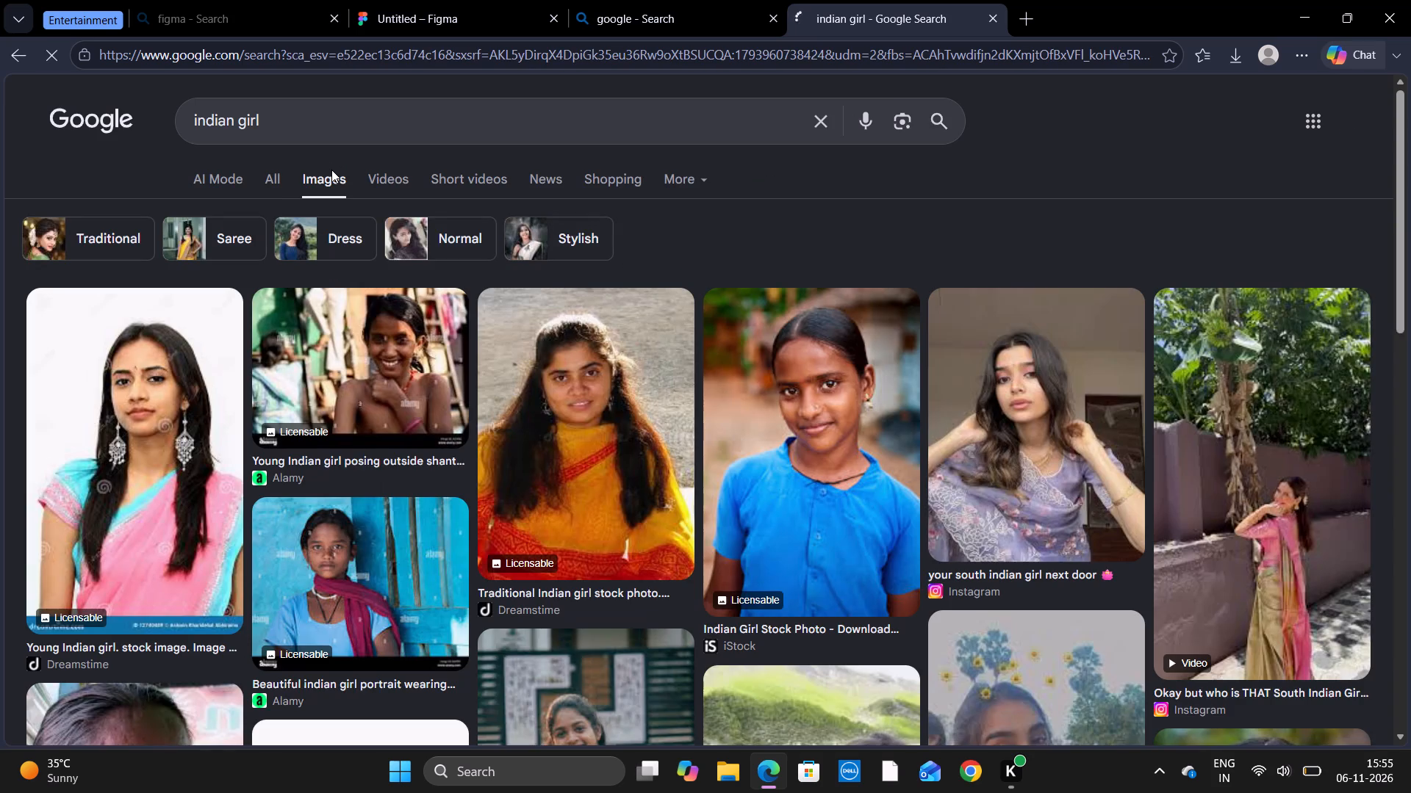
# Look through the "indian girl" image results for a suitable profile photo.
pyautogui.scroll(-1, 728, 432)
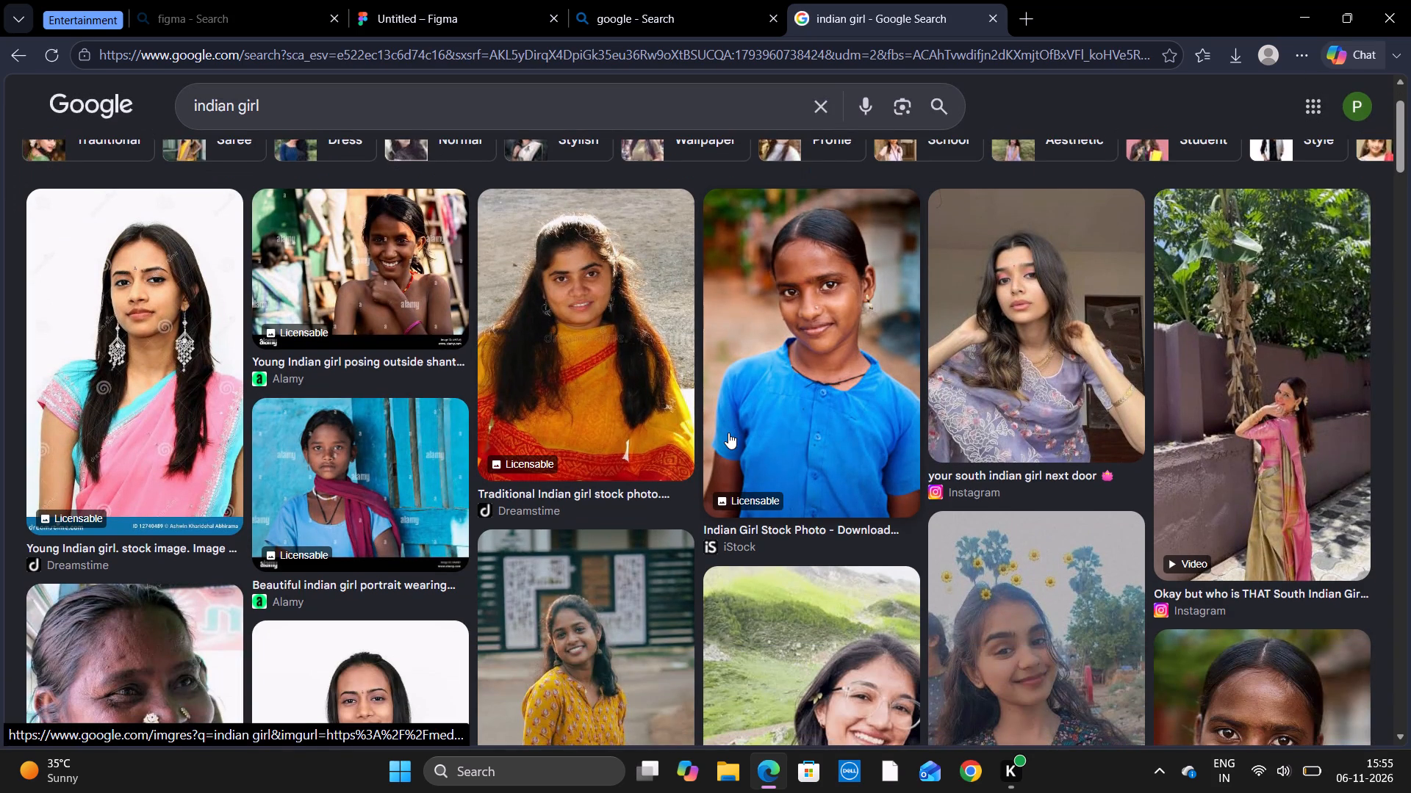
pyautogui.scroll(-3, 728, 432)
pyautogui.scroll(3, 728, 432)
pyautogui.scroll(-3, 728, 432)
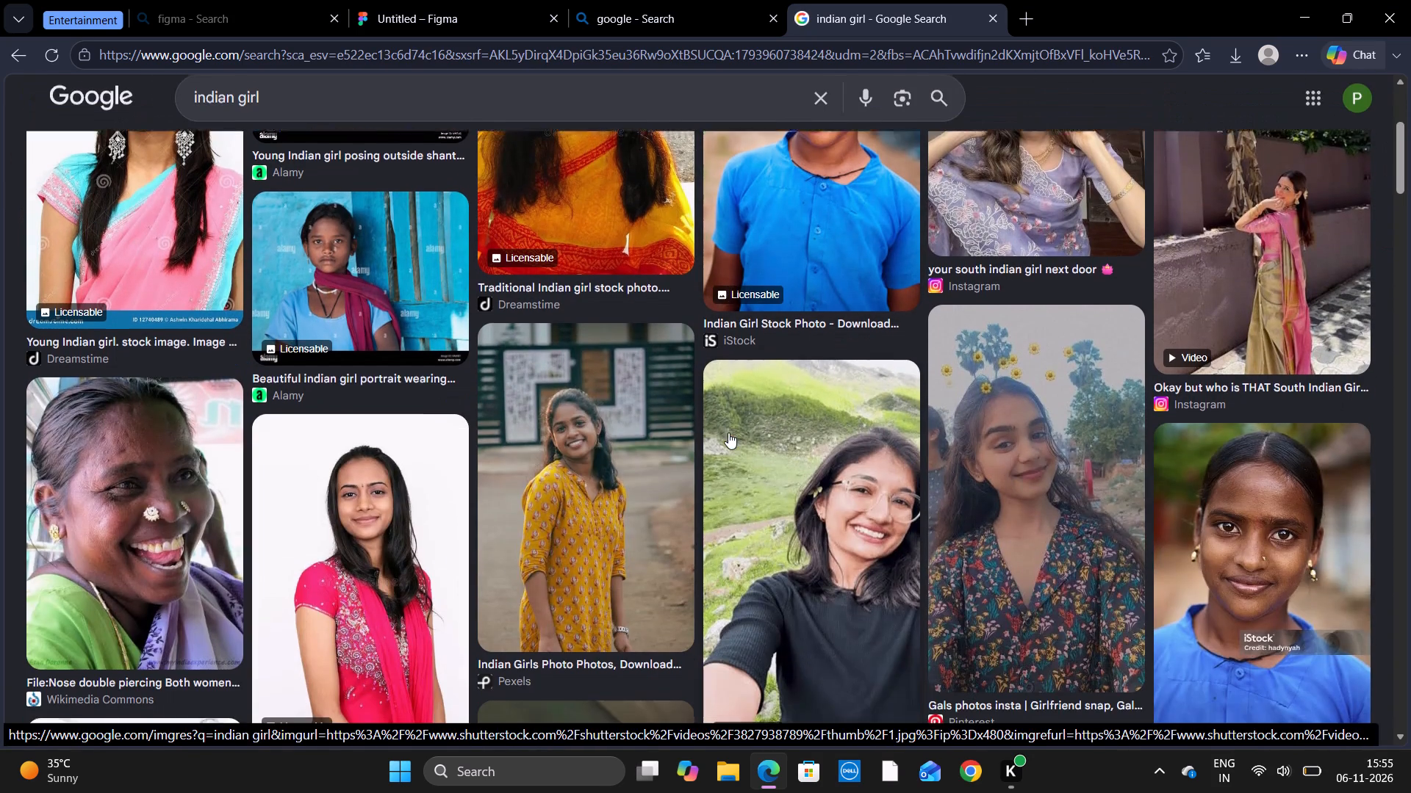
pyautogui.scroll(-3, 728, 432)
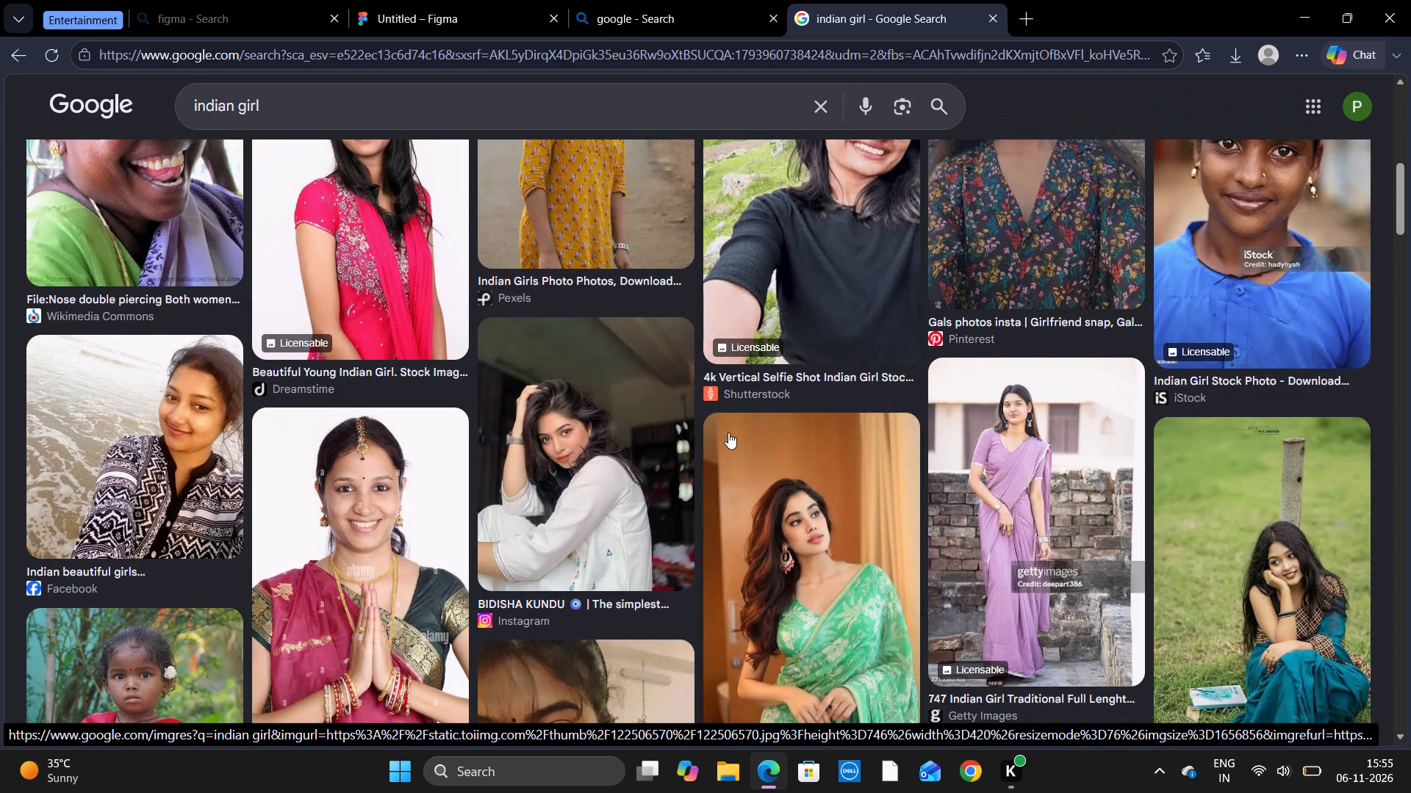
pyautogui.scroll(-1, 728, 432)
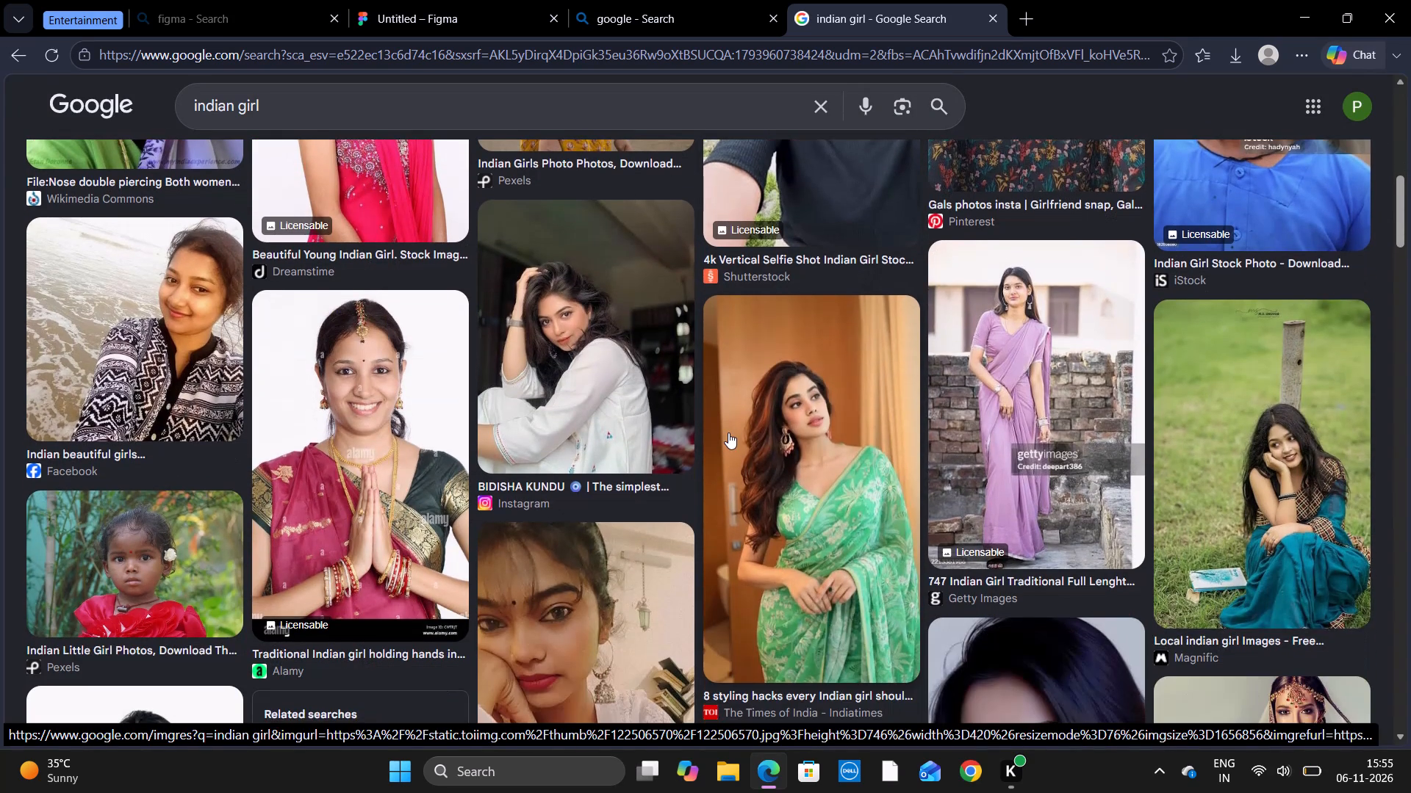
pyautogui.hscroll(1, 728, 432)
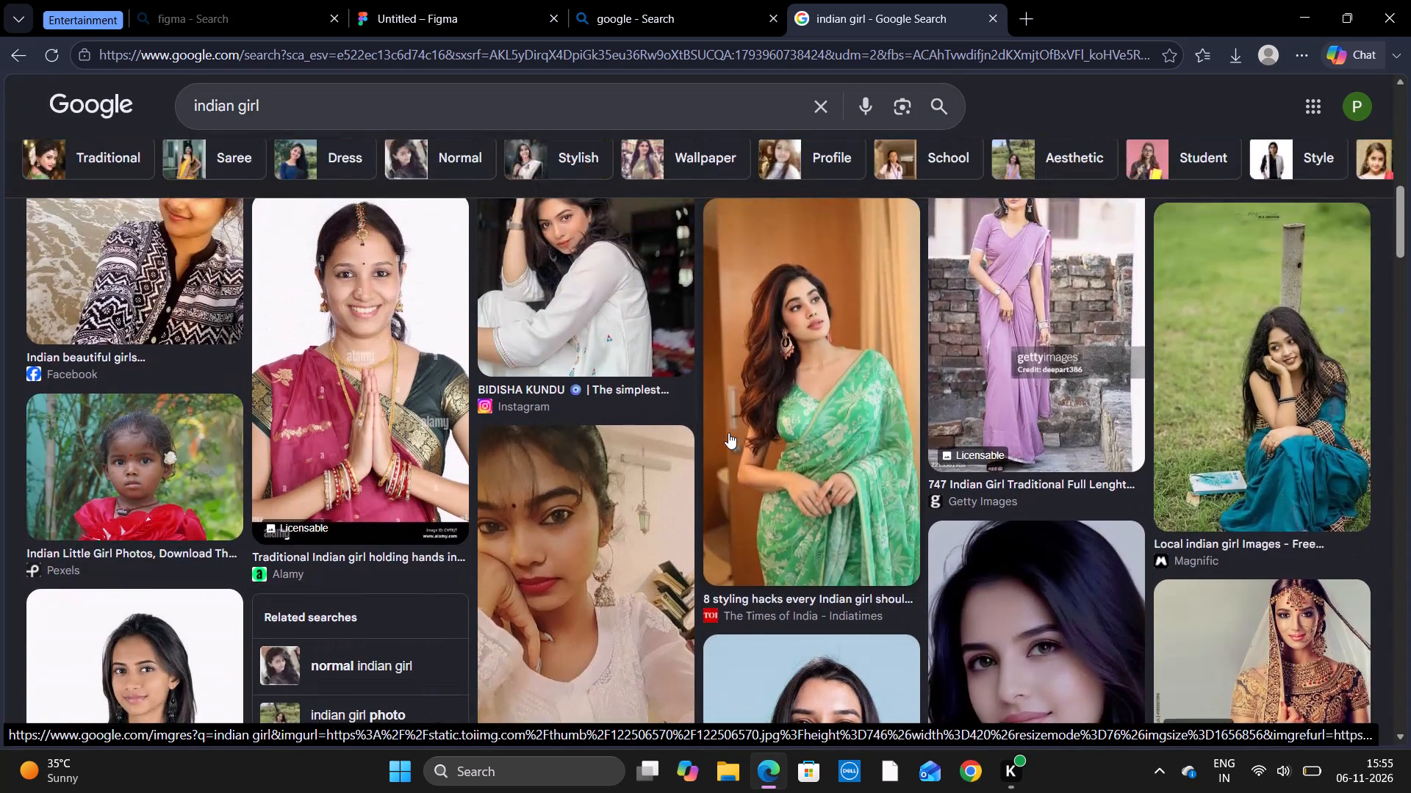
pyautogui.scroll(1, 728, 432)
pyautogui.scroll(-1, 621, 468)
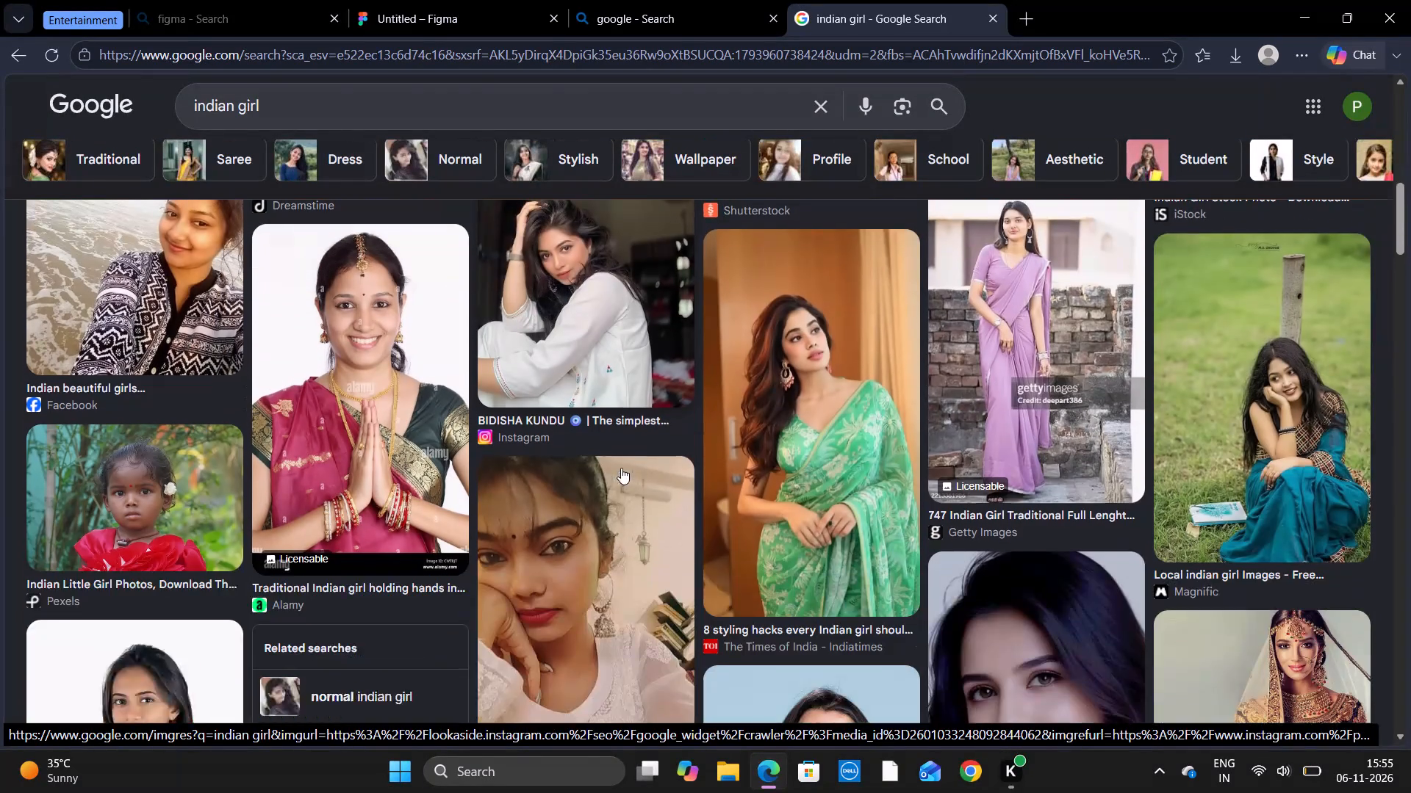
pyautogui.scroll(-3, 621, 468)
pyautogui.scroll(1, 621, 468)
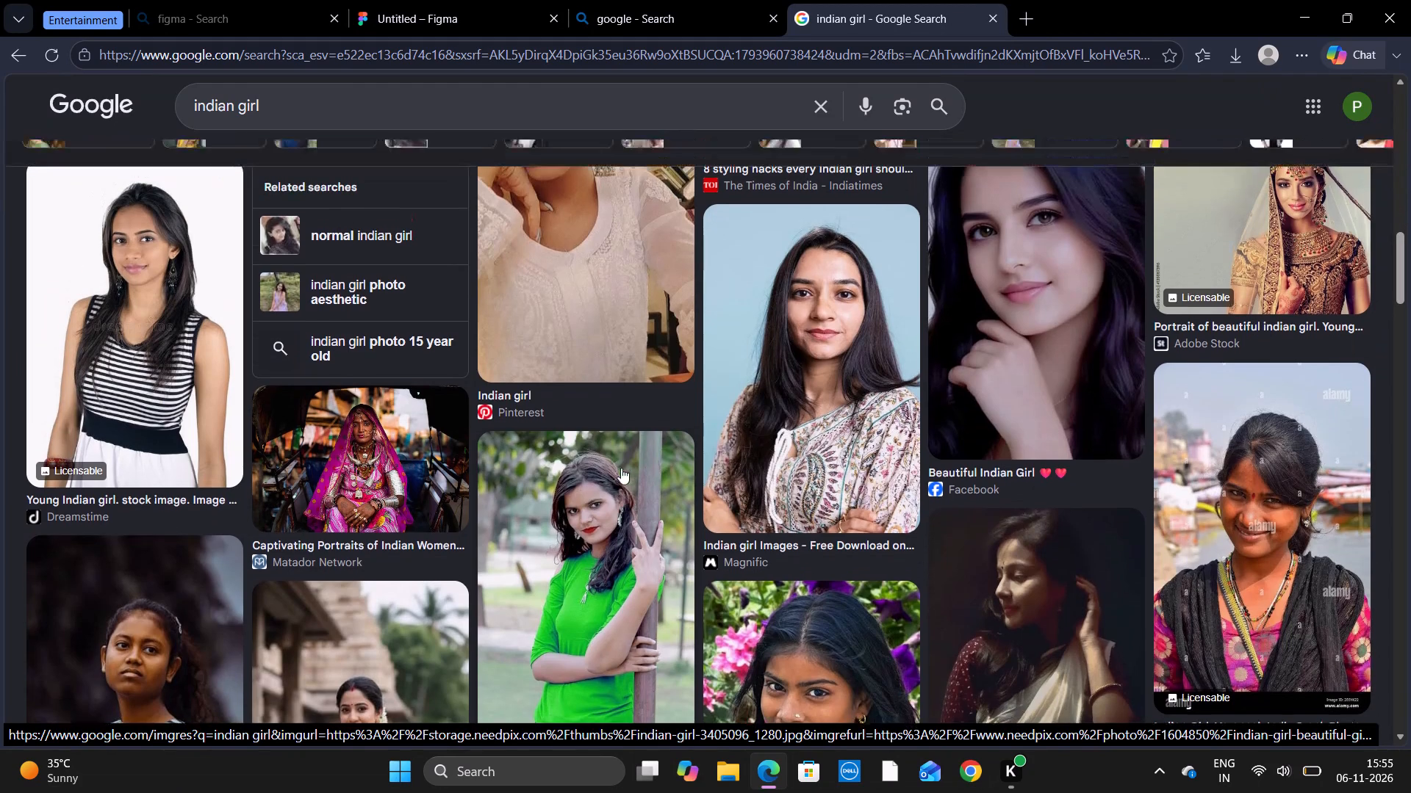
pyautogui.scroll(-1, 746, 573)
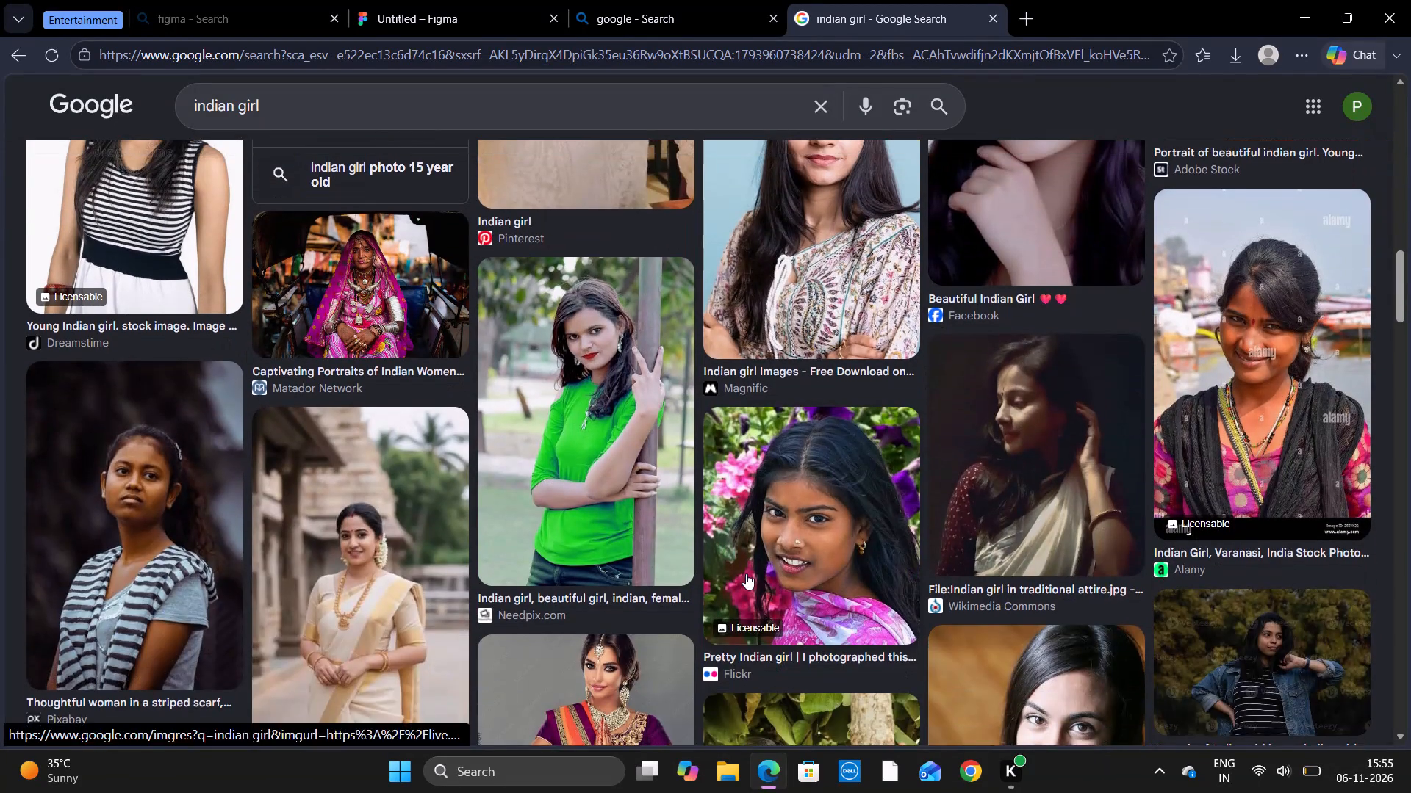
pyautogui.scroll(-2, 746, 573)
pyautogui.scroll(3, 746, 573)
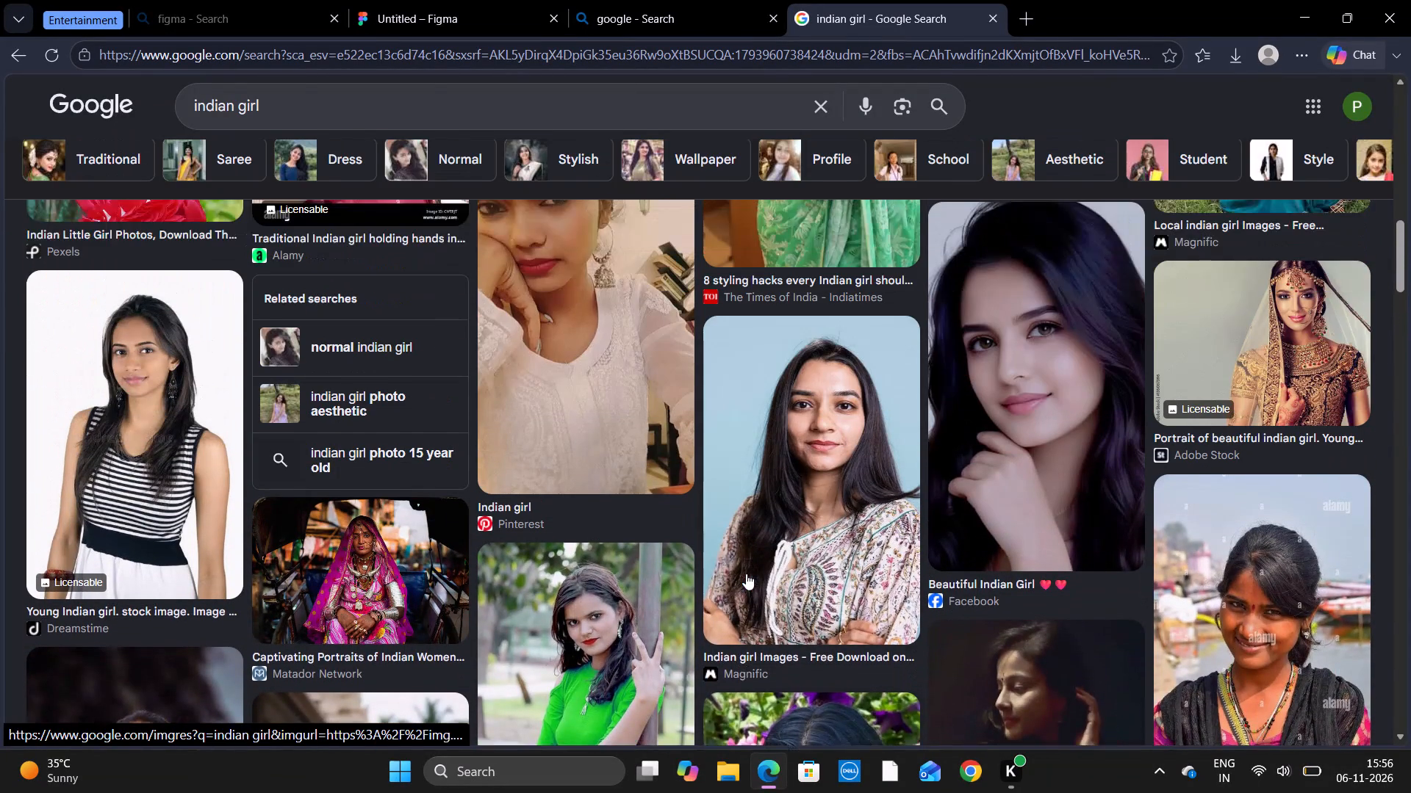
pyautogui.scroll(1, 746, 573)
# Preview the "Beautiful Indian Girl" portrait of a dark-haired woman, and examine its related images and further results for a profile photo.
pyautogui.click(1041, 441)
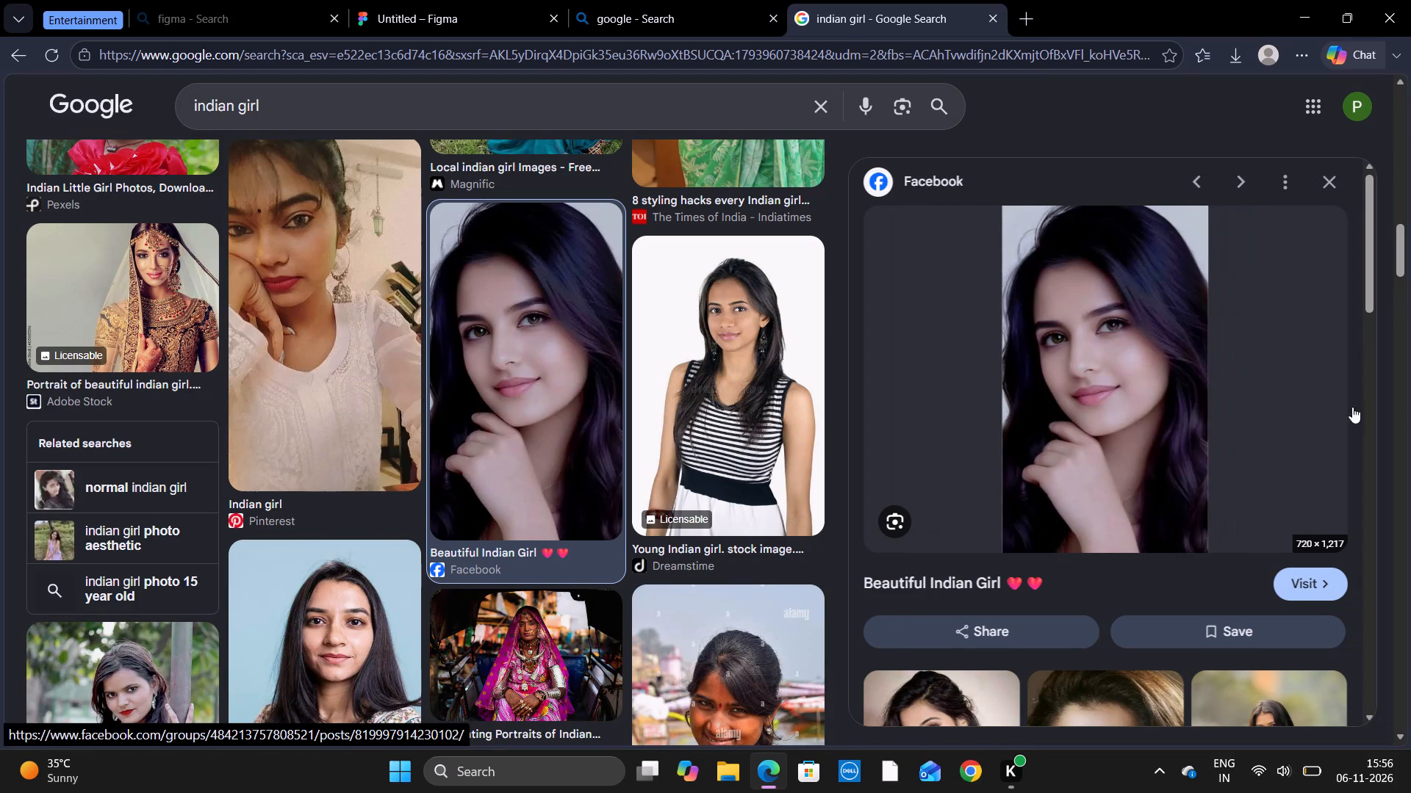
pyautogui.scroll(-4, 1100, 443)
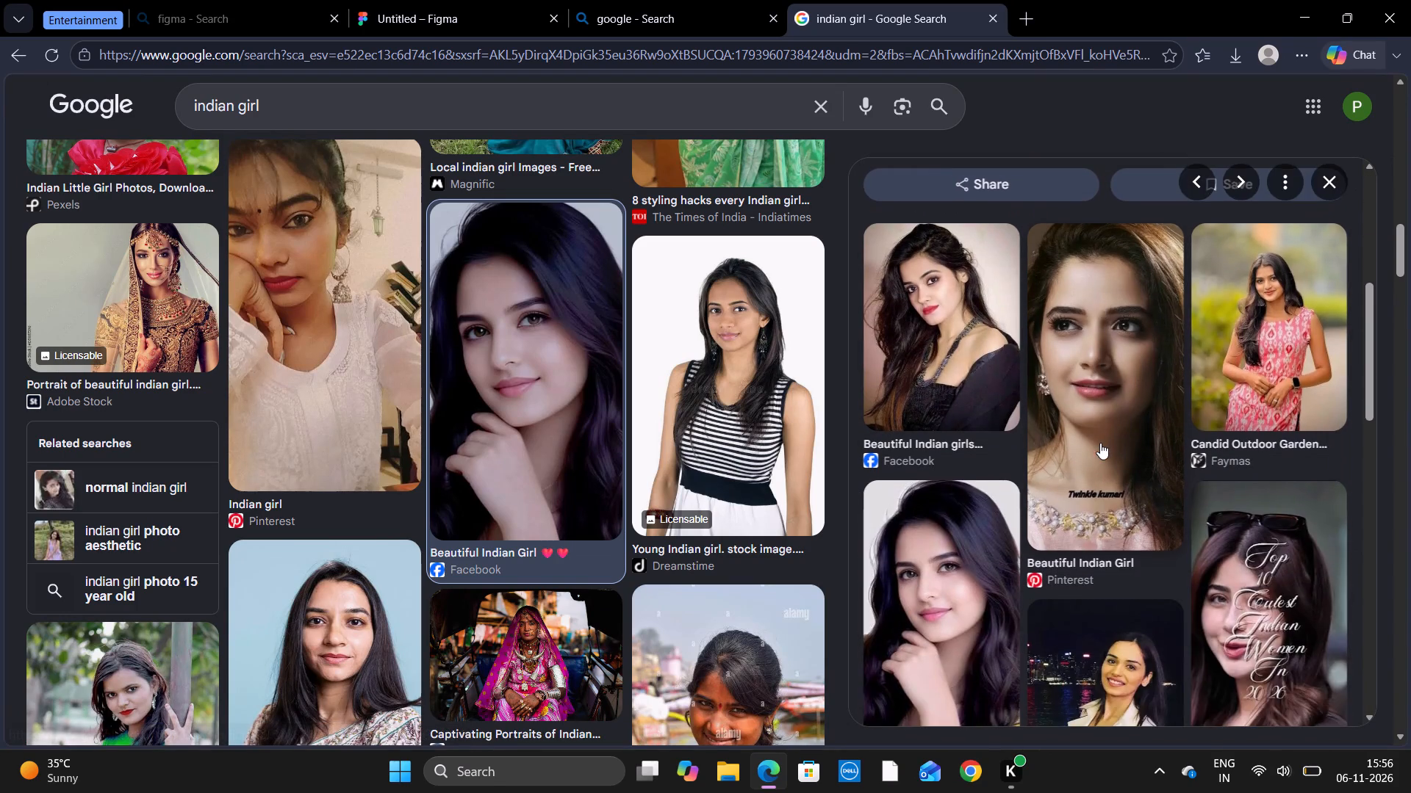
pyautogui.scroll(-1, 1100, 443)
pyautogui.scroll(1, 1100, 443)
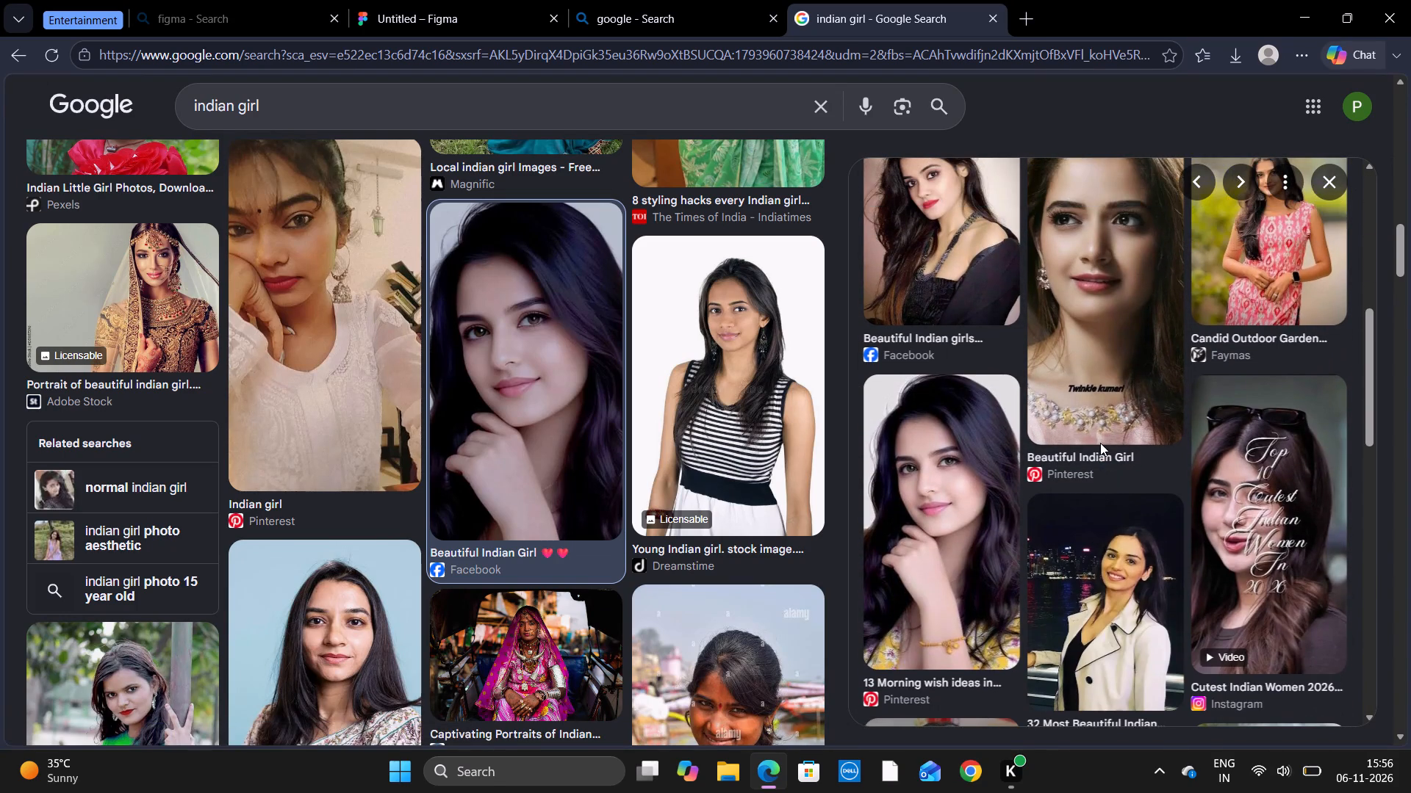
pyautogui.scroll(1, 1100, 443)
pyautogui.scroll(-2, 1100, 443)
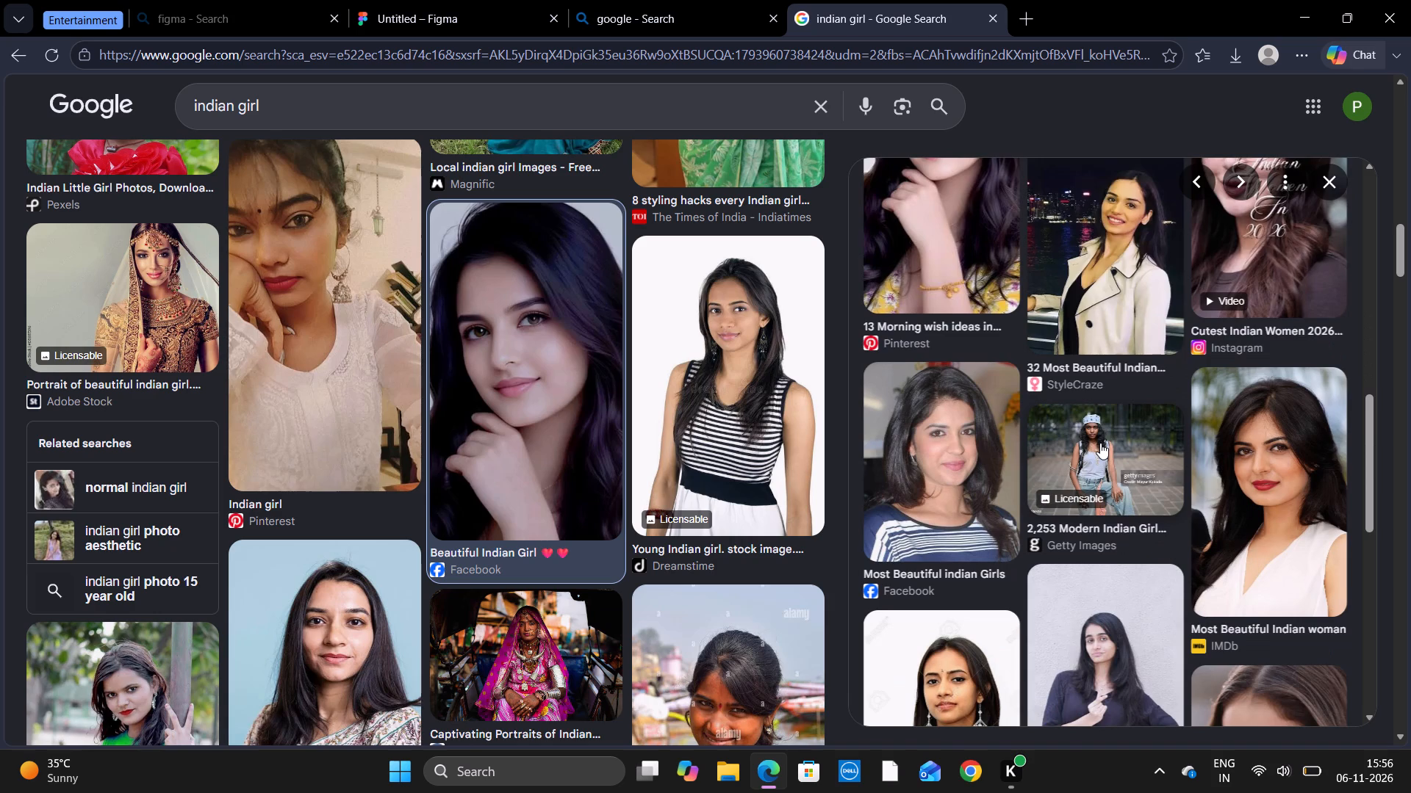
pyautogui.scroll(-1, 1100, 443)
pyautogui.scroll(2, 1100, 443)
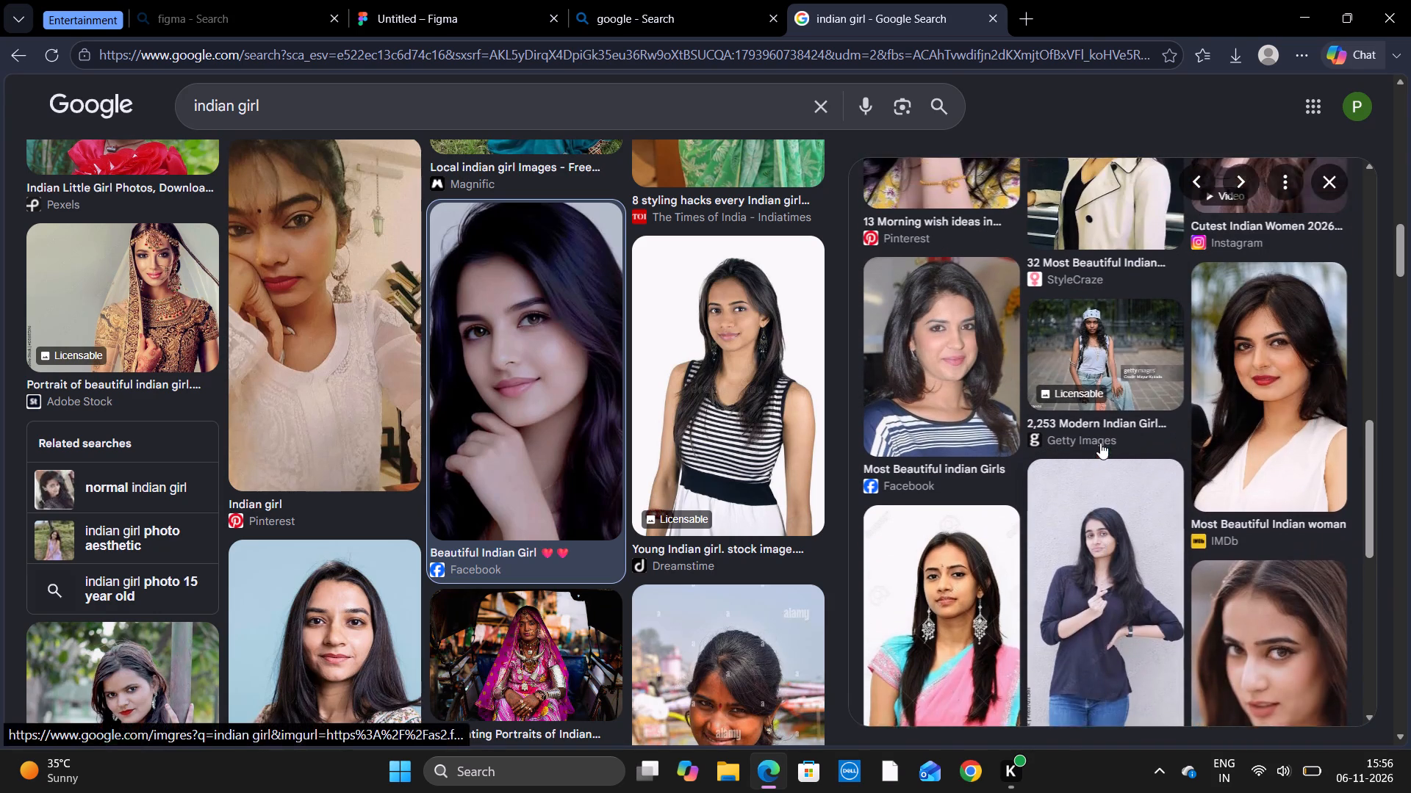
pyautogui.scroll(2, 1100, 443)
pyautogui.scroll(-7, 617, 402)
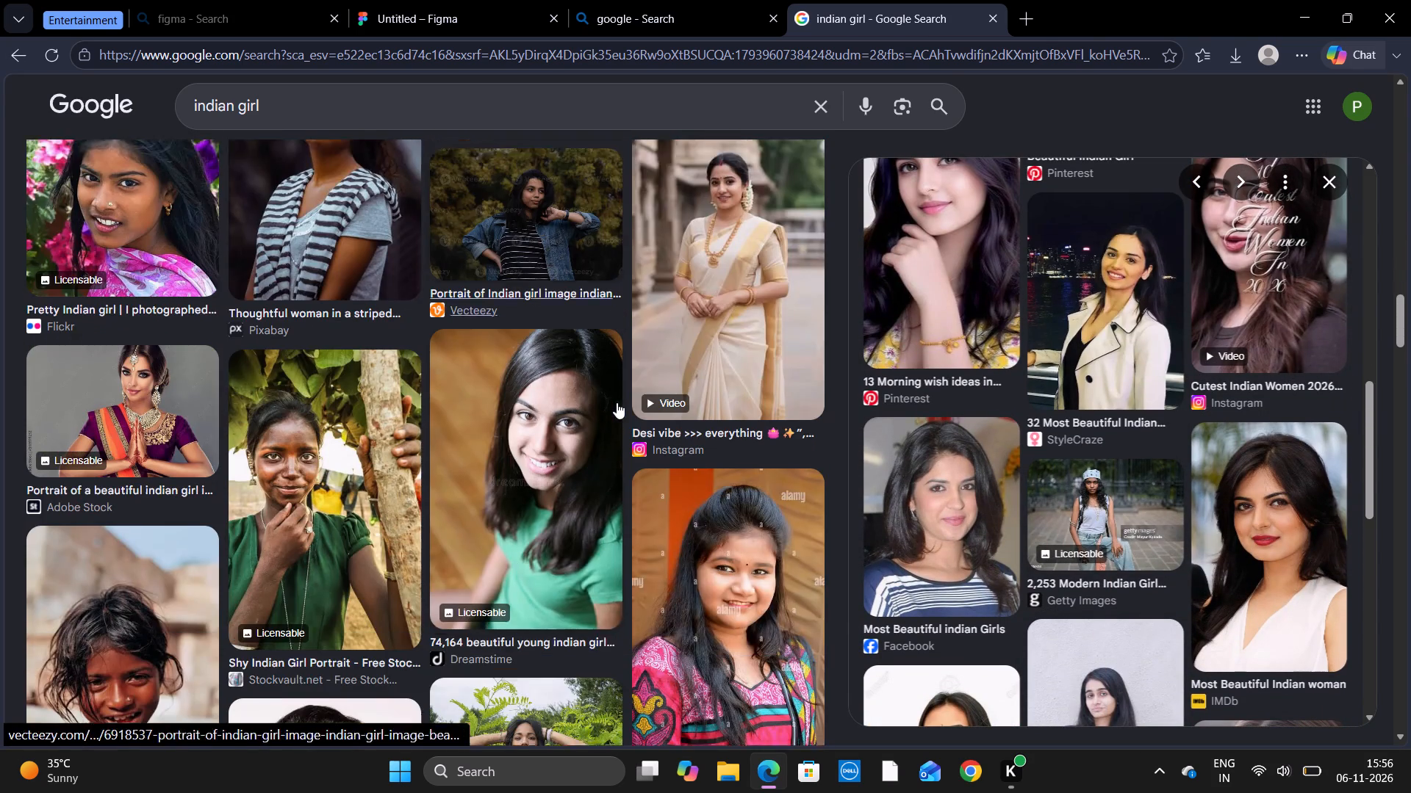
pyautogui.scroll(-5, 617, 402)
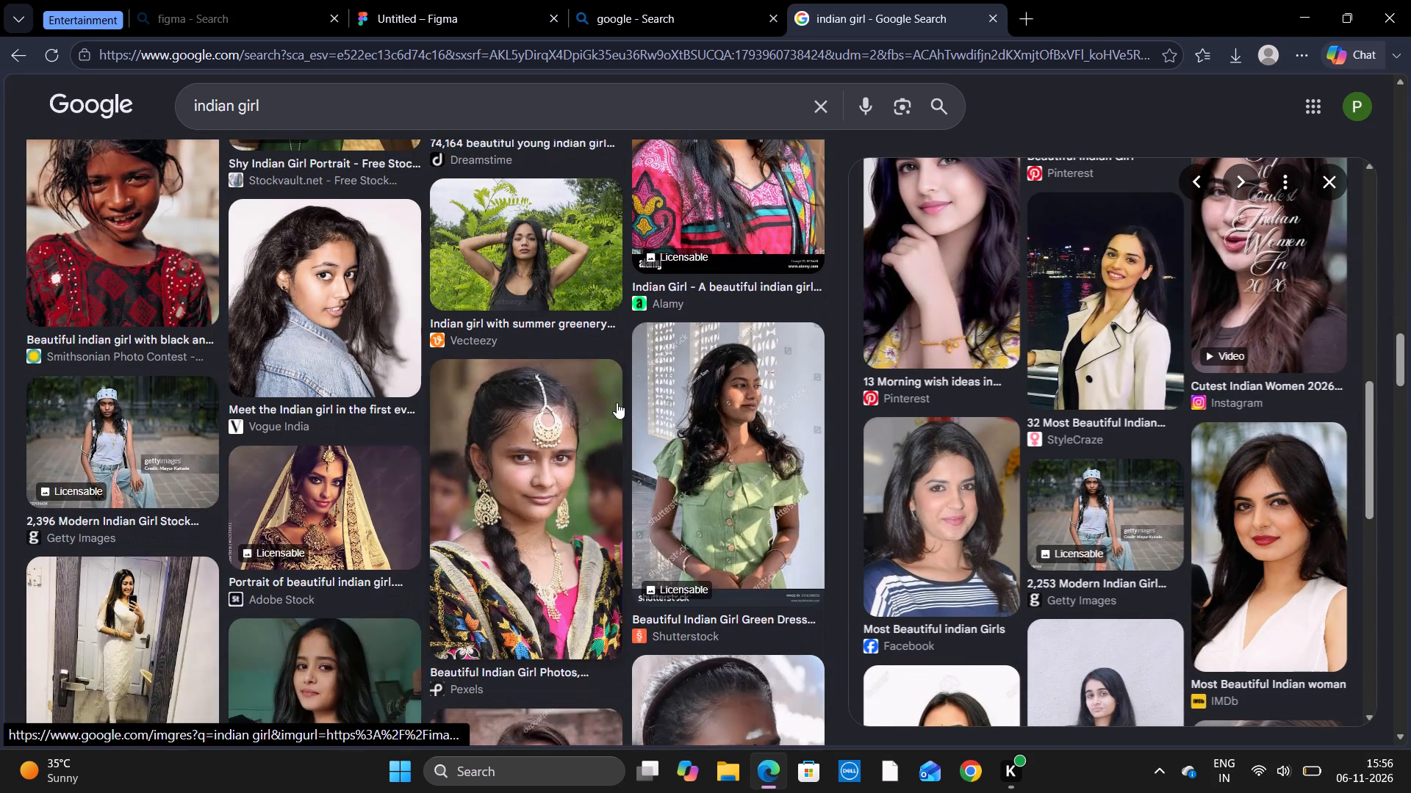
pyautogui.scroll(16, 617, 402)
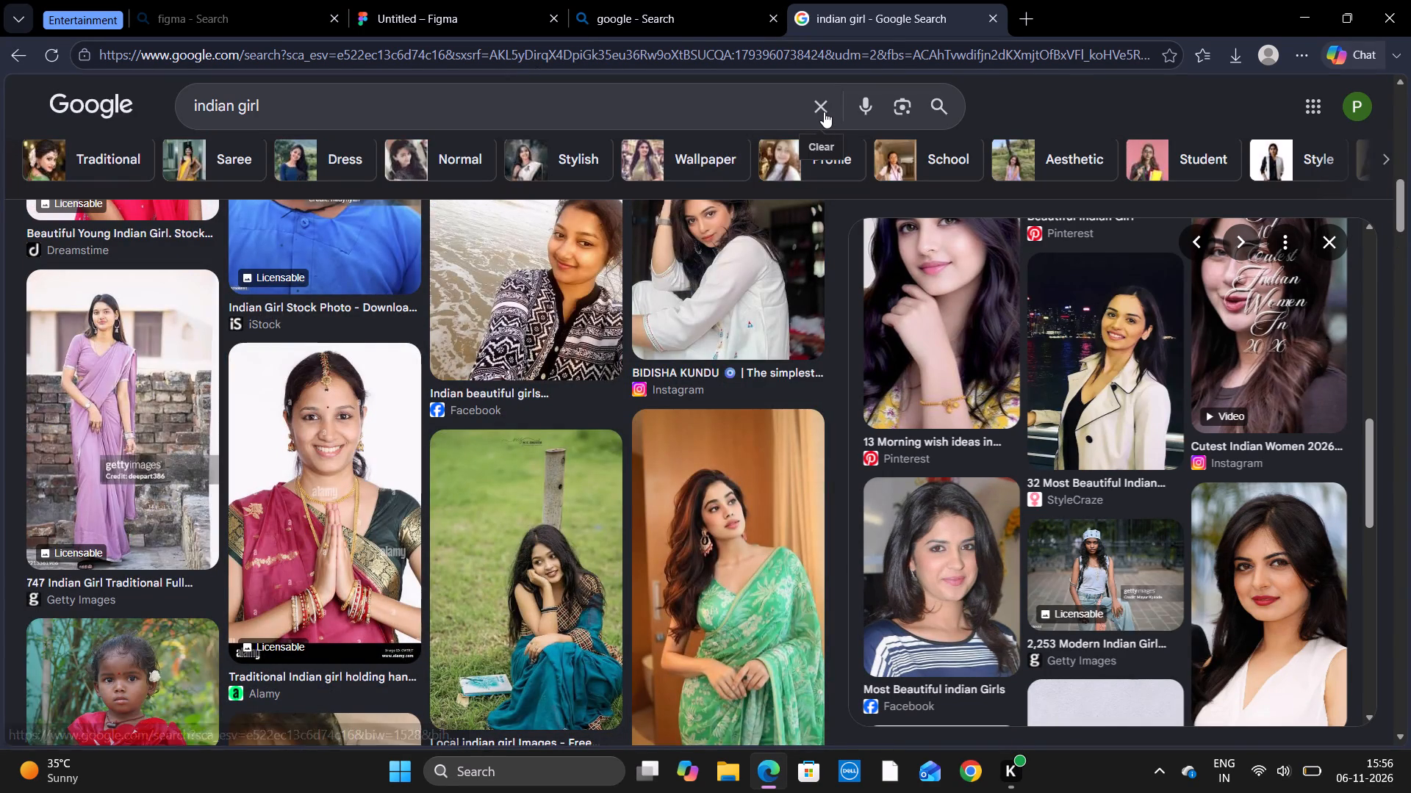
# Search Google Images for "woman photos" and copy the Magnific photo of the long-haired woman in a pink sweater.
pyautogui.click(824, 109)
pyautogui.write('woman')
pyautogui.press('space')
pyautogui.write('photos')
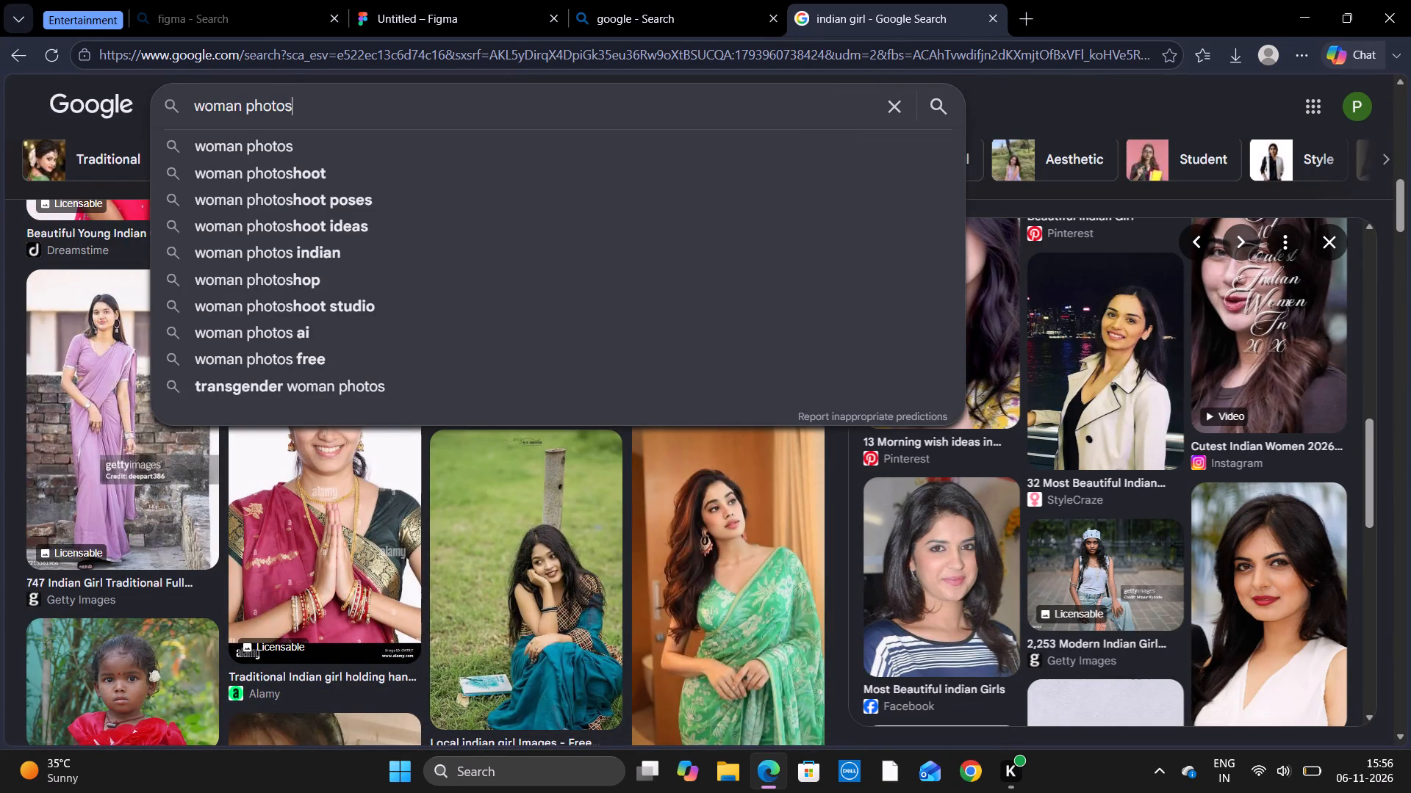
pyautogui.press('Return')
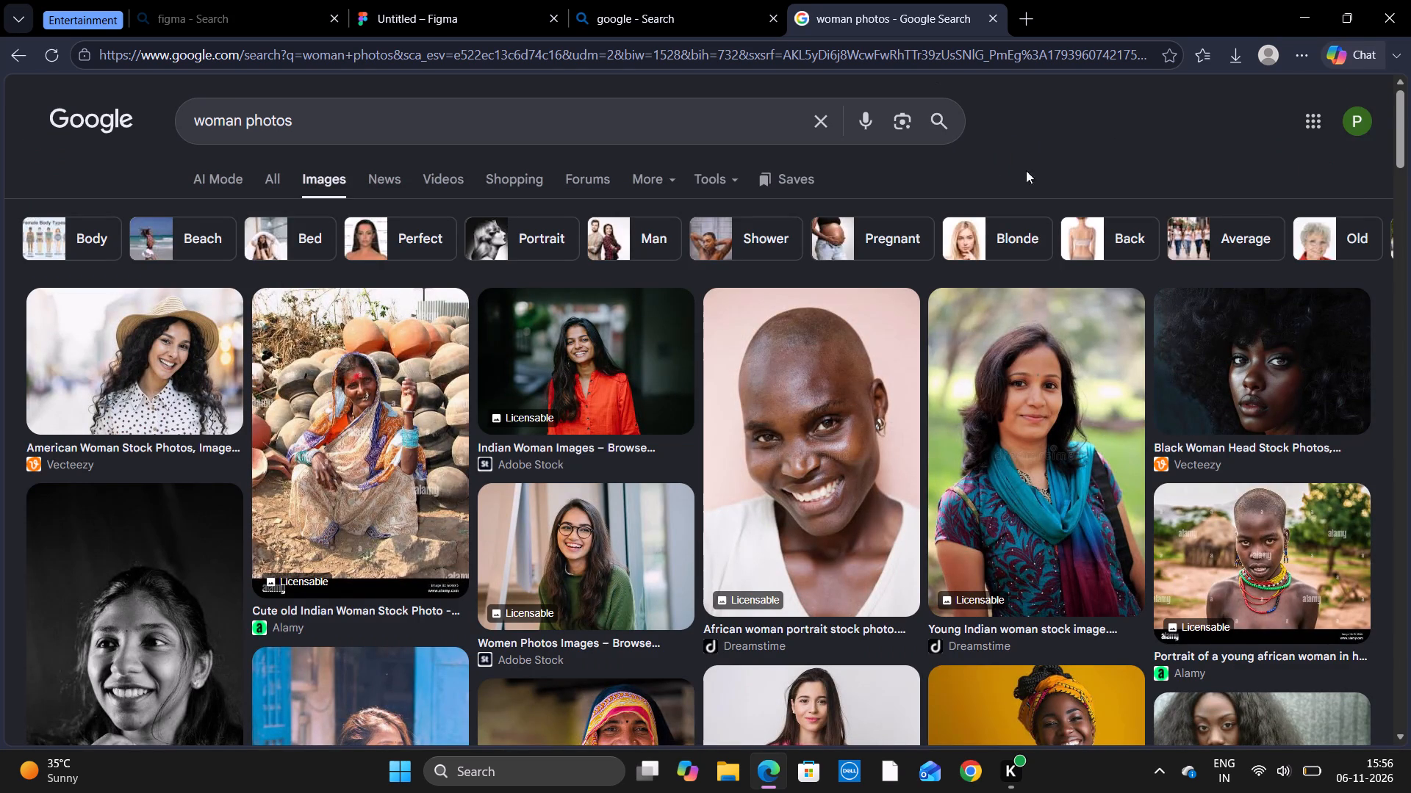
pyautogui.scroll(-2, 948, 262)
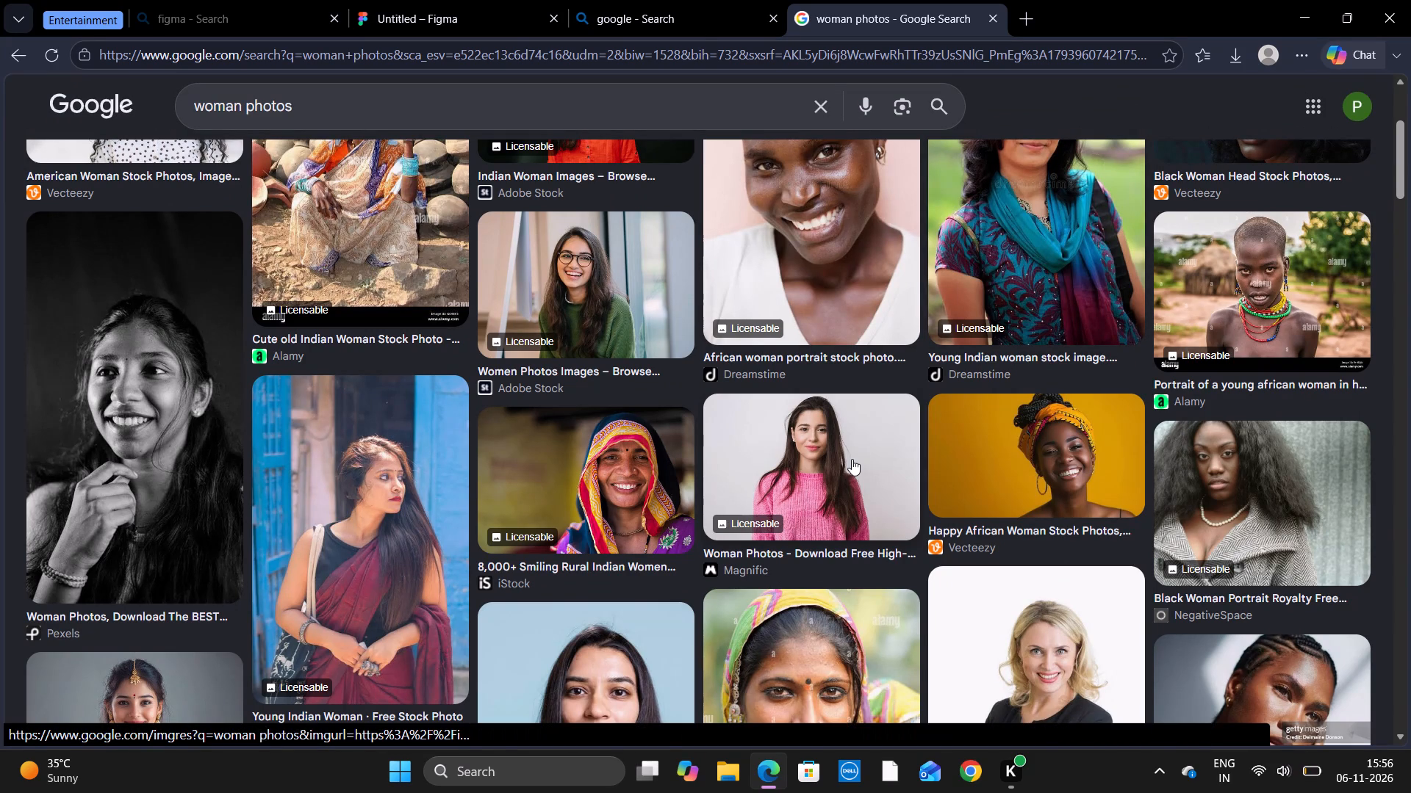
pyautogui.click(852, 459)
pyautogui.rightClick(1033, 372)
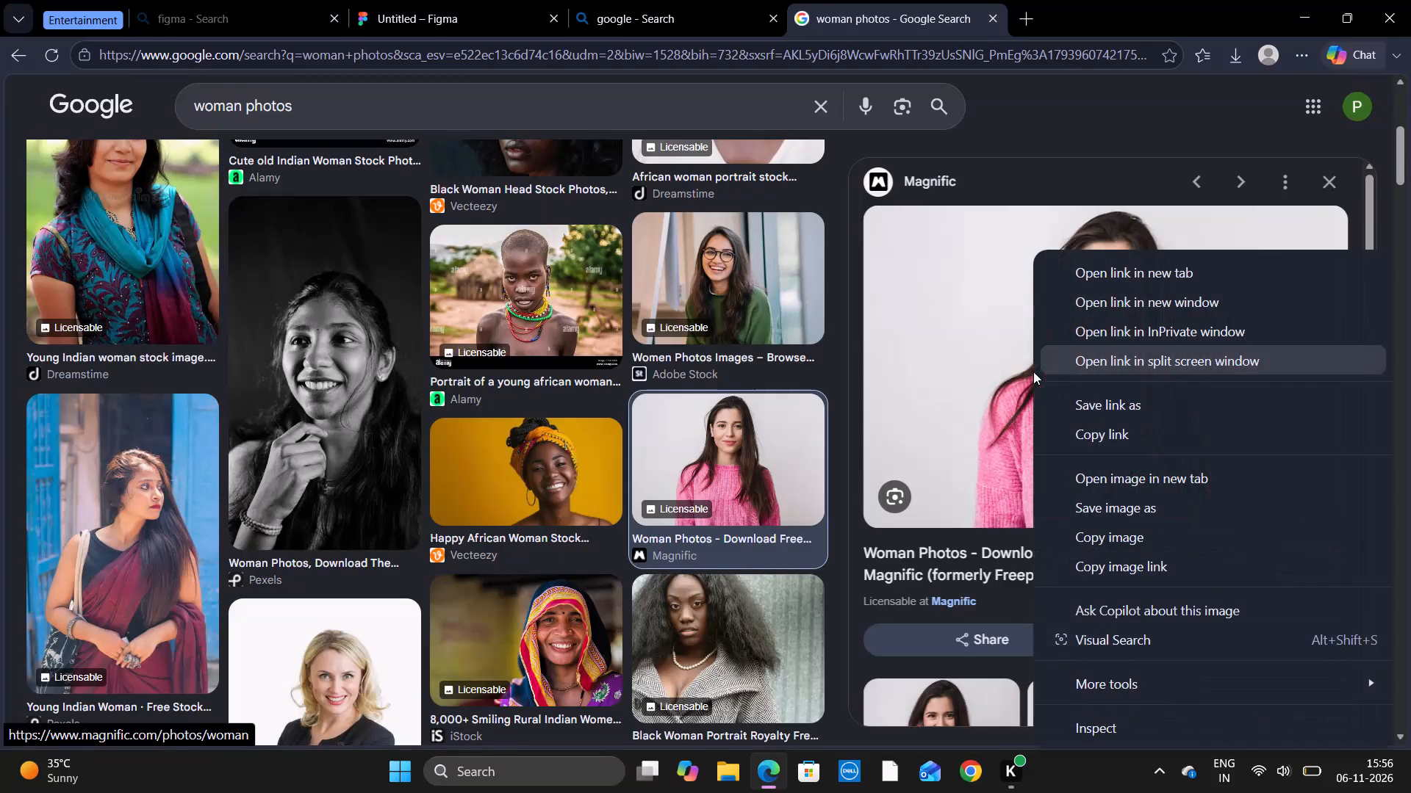
pyautogui.click(1199, 543)
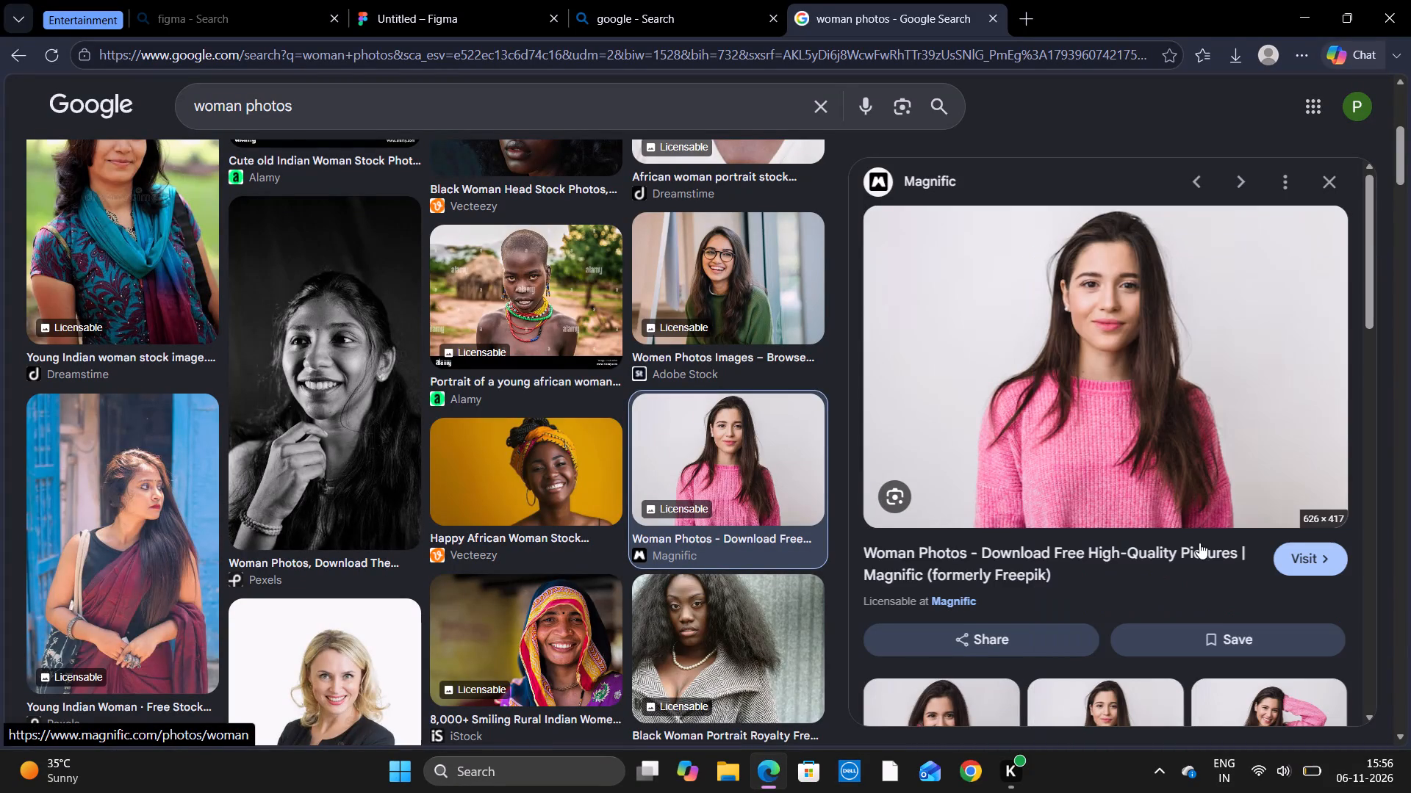
# Switch to the Figma design and fill the grey circle beneath the "My Profile" heading with the copied photo.
pyautogui.click(430, 6)
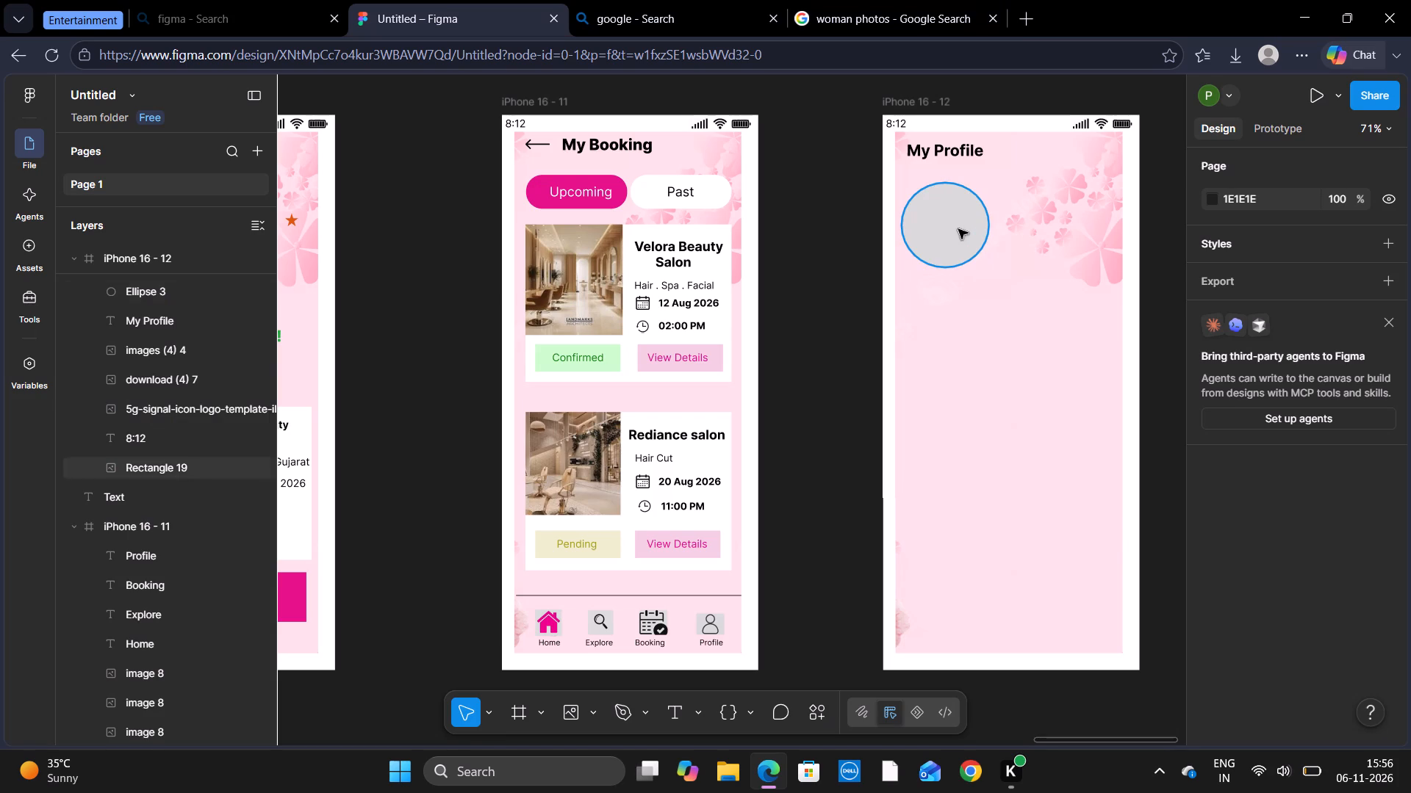
pyautogui.click(958, 225)
pyautogui.hotkey('ctrl', 'v')
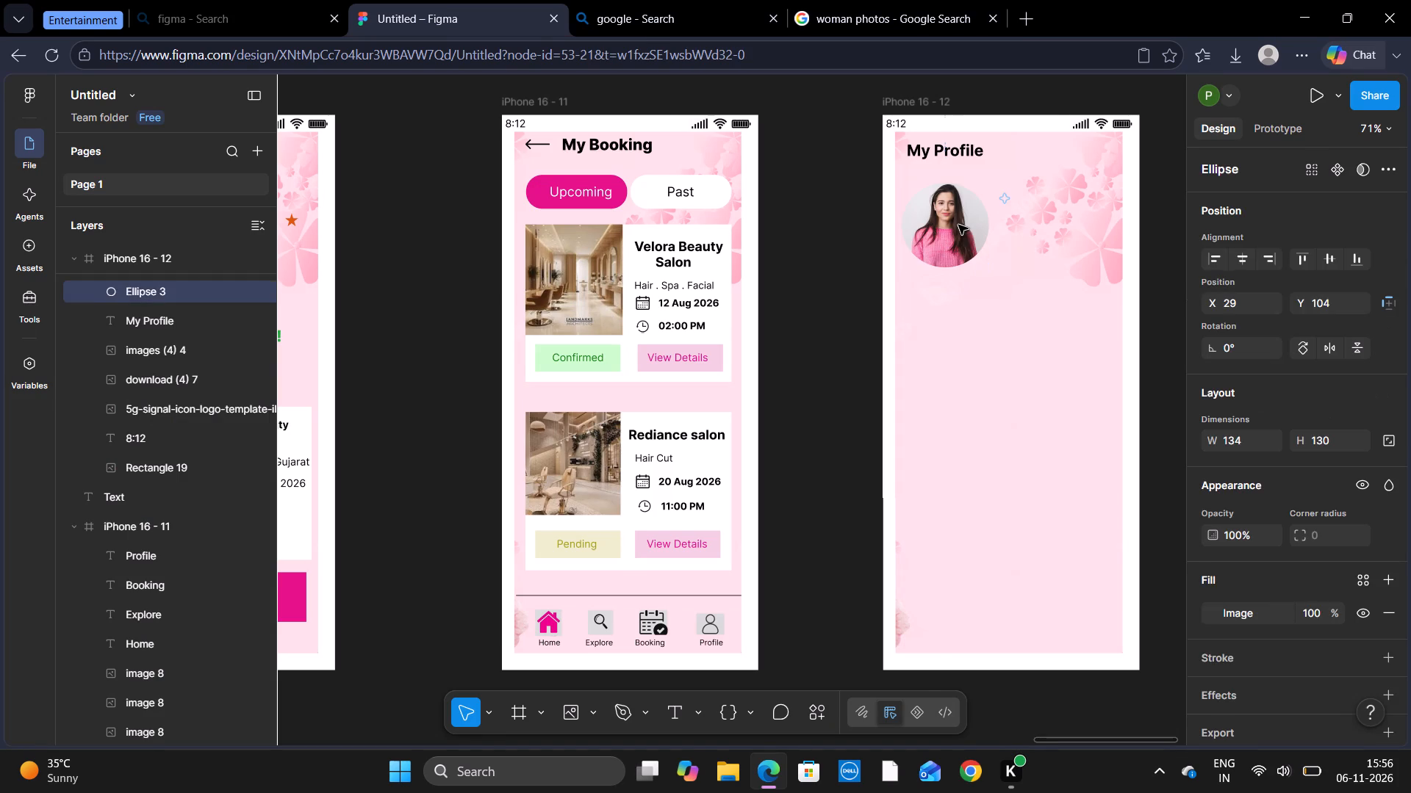
pyautogui.click(862, 343)
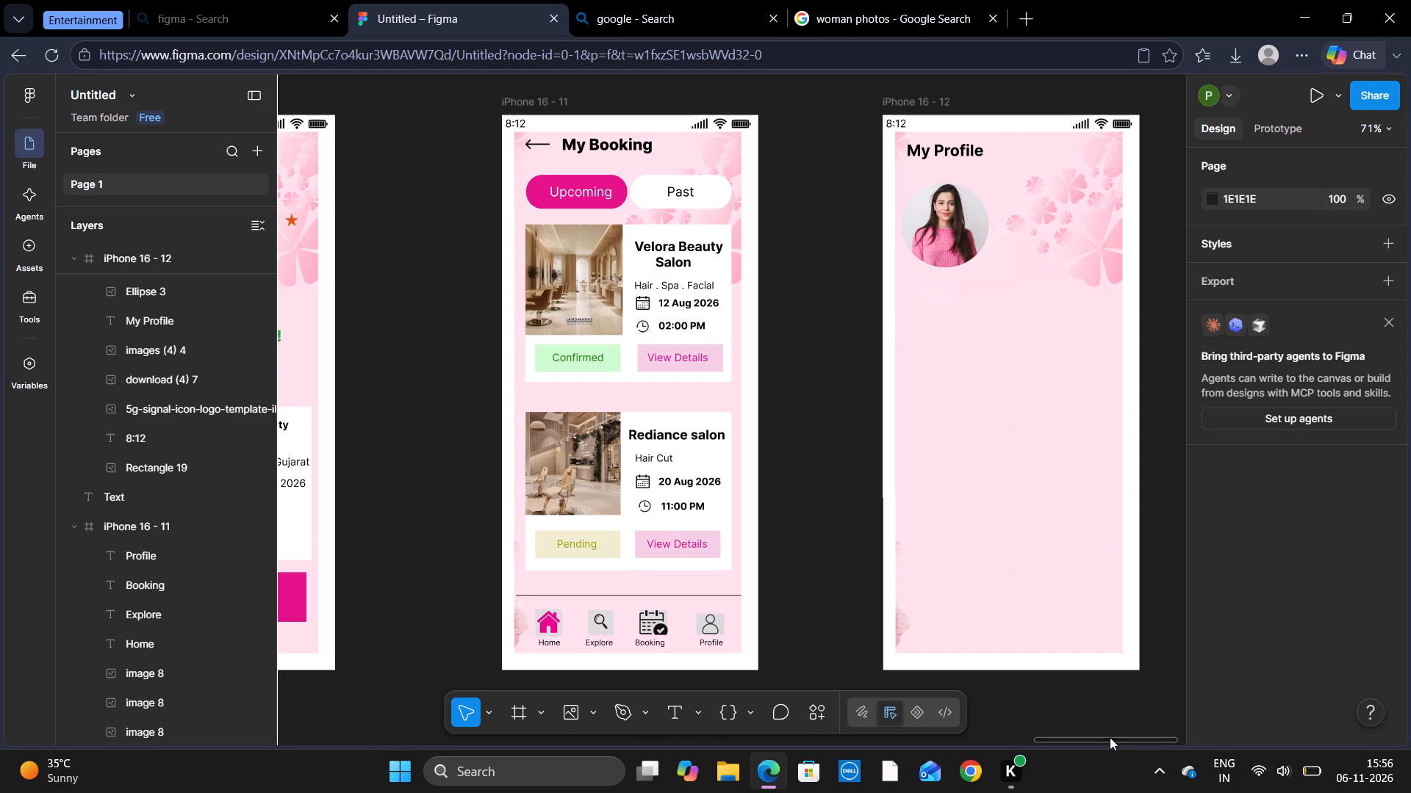
# Add the profile name as size 20 text beside the circular photo on the My Profile screen.
pyautogui.click(663, 725)
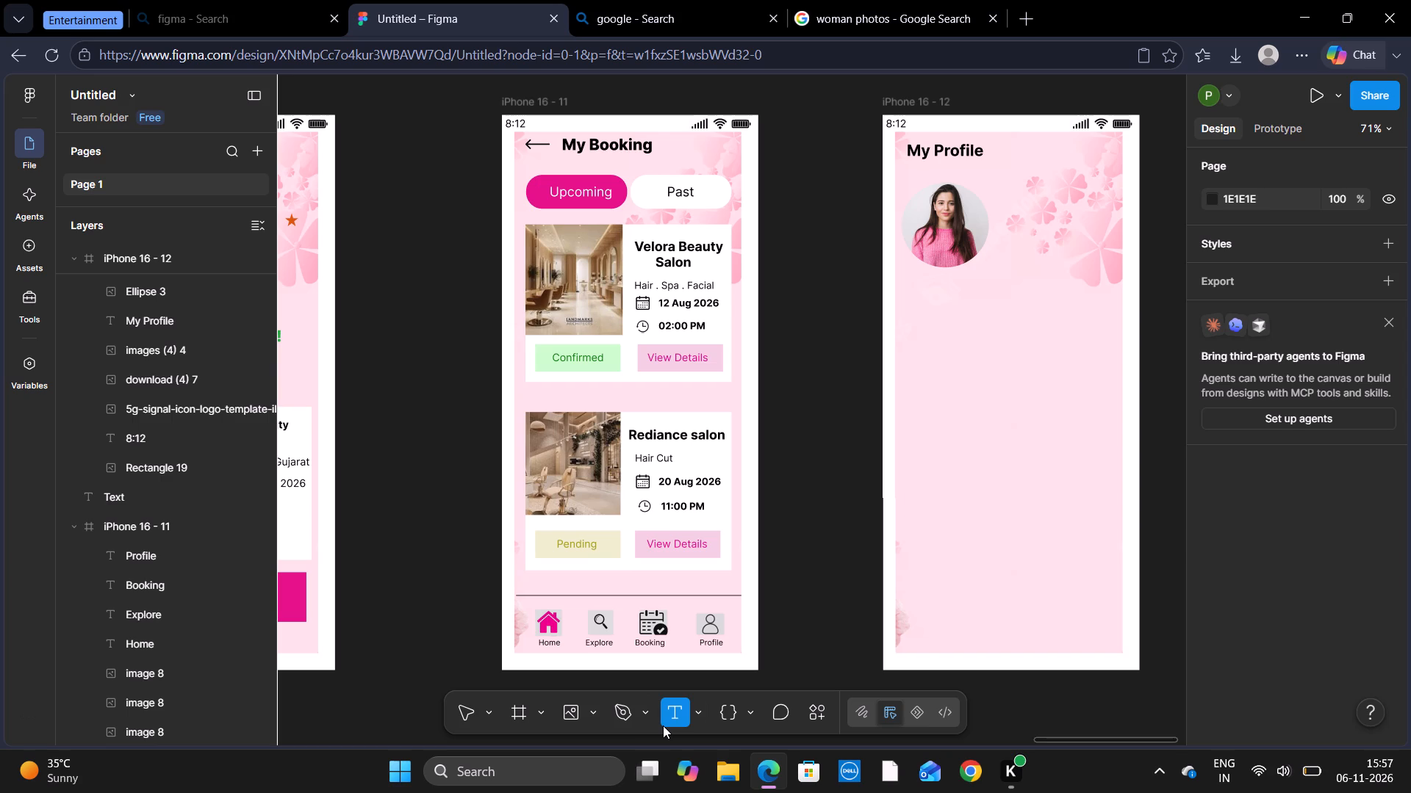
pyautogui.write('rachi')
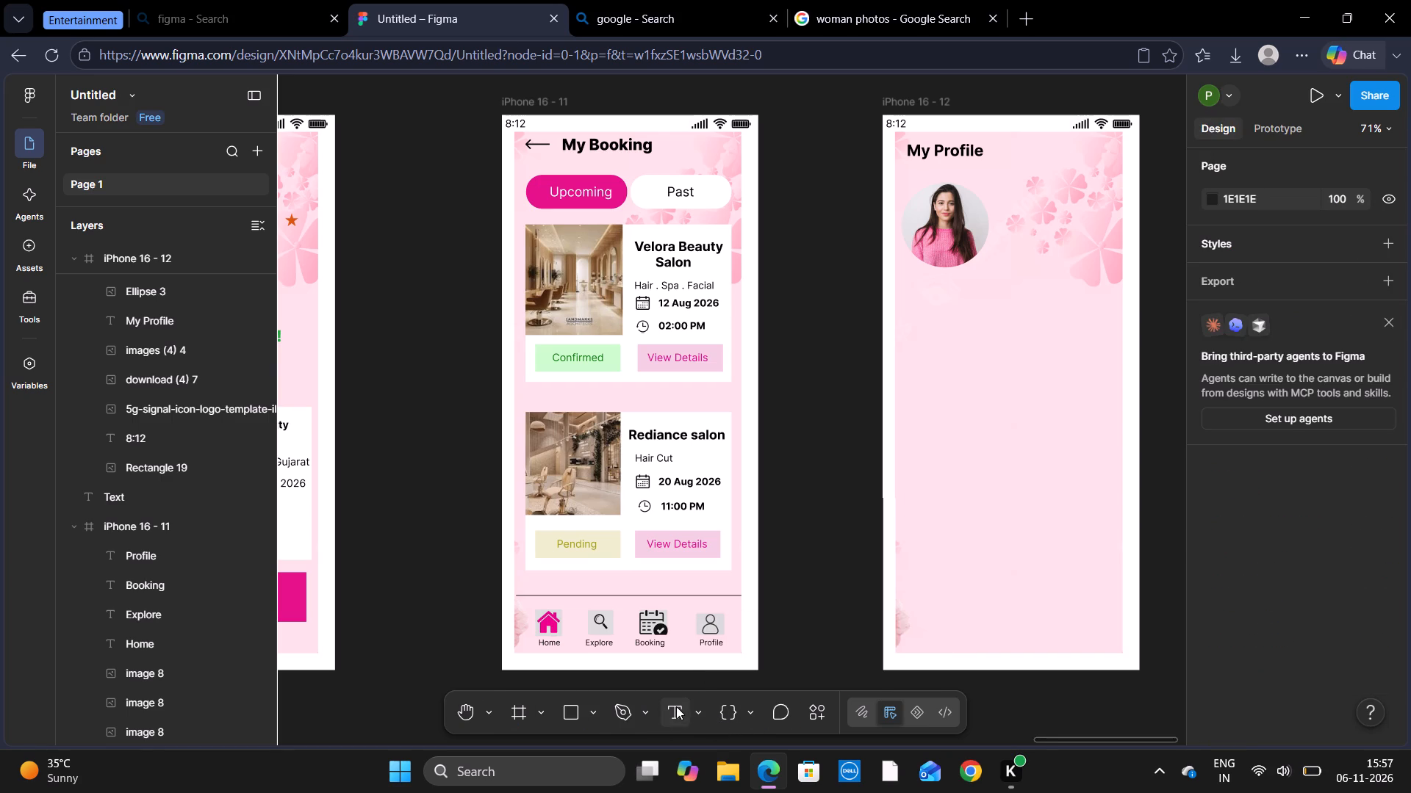
pyautogui.click(675, 706)
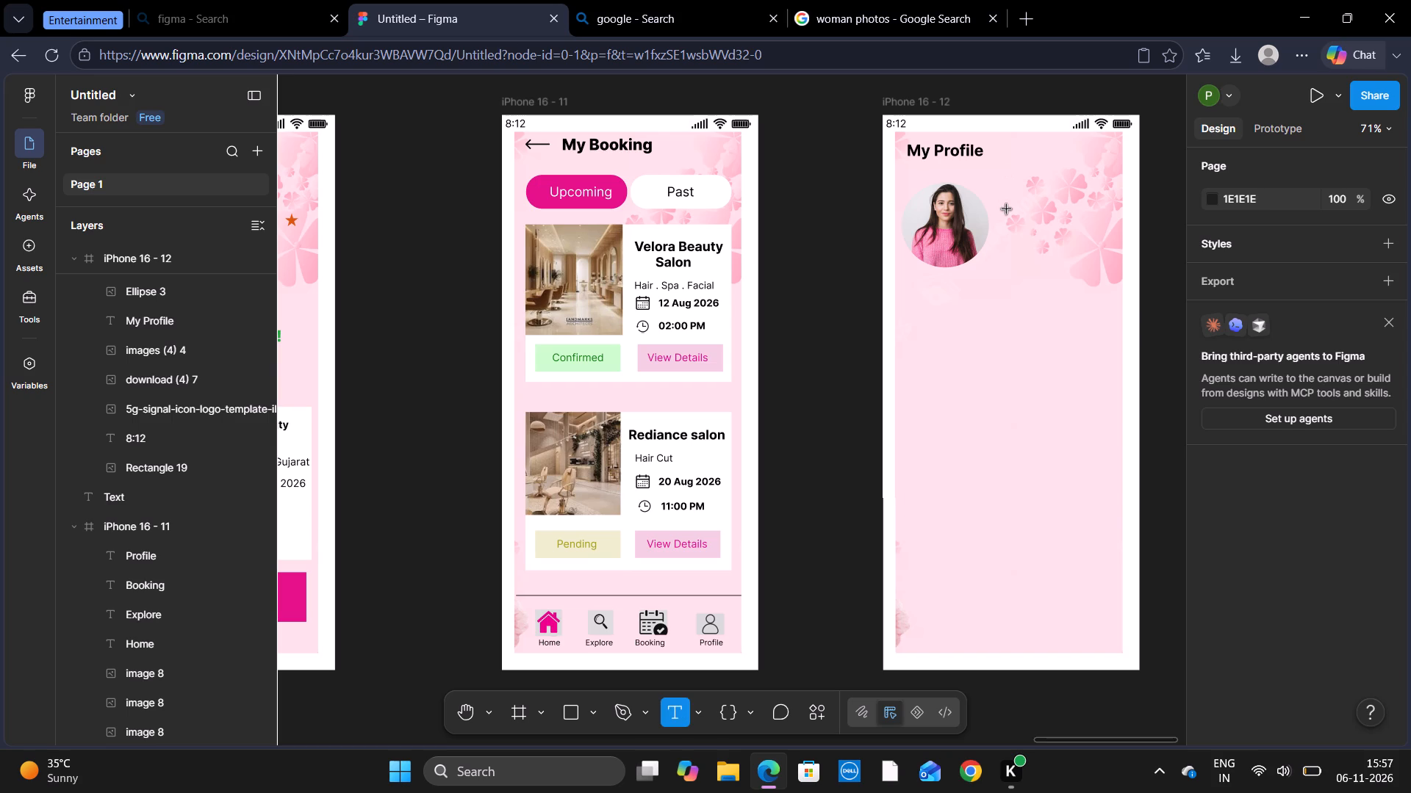
pyautogui.click(1007, 209)
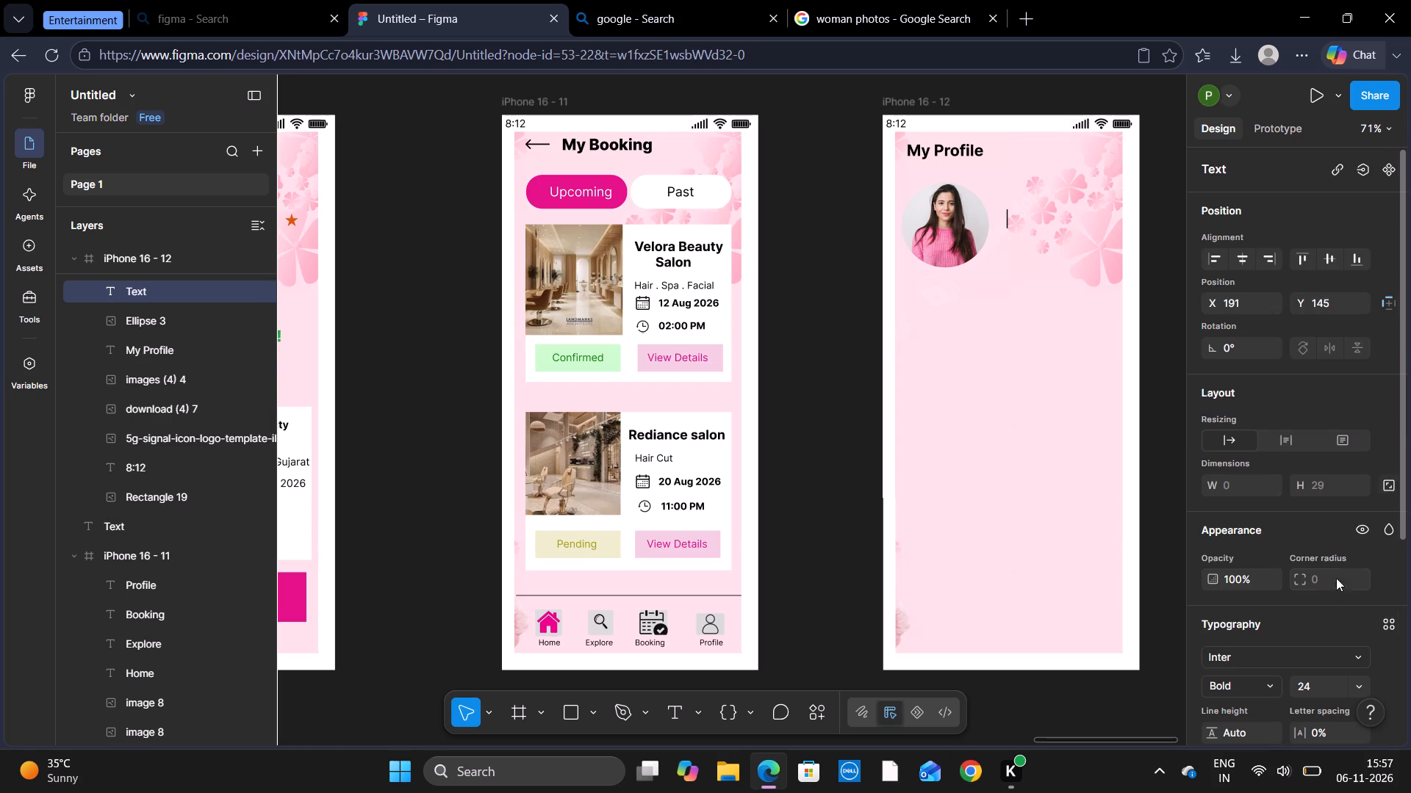
pyautogui.click(1367, 681)
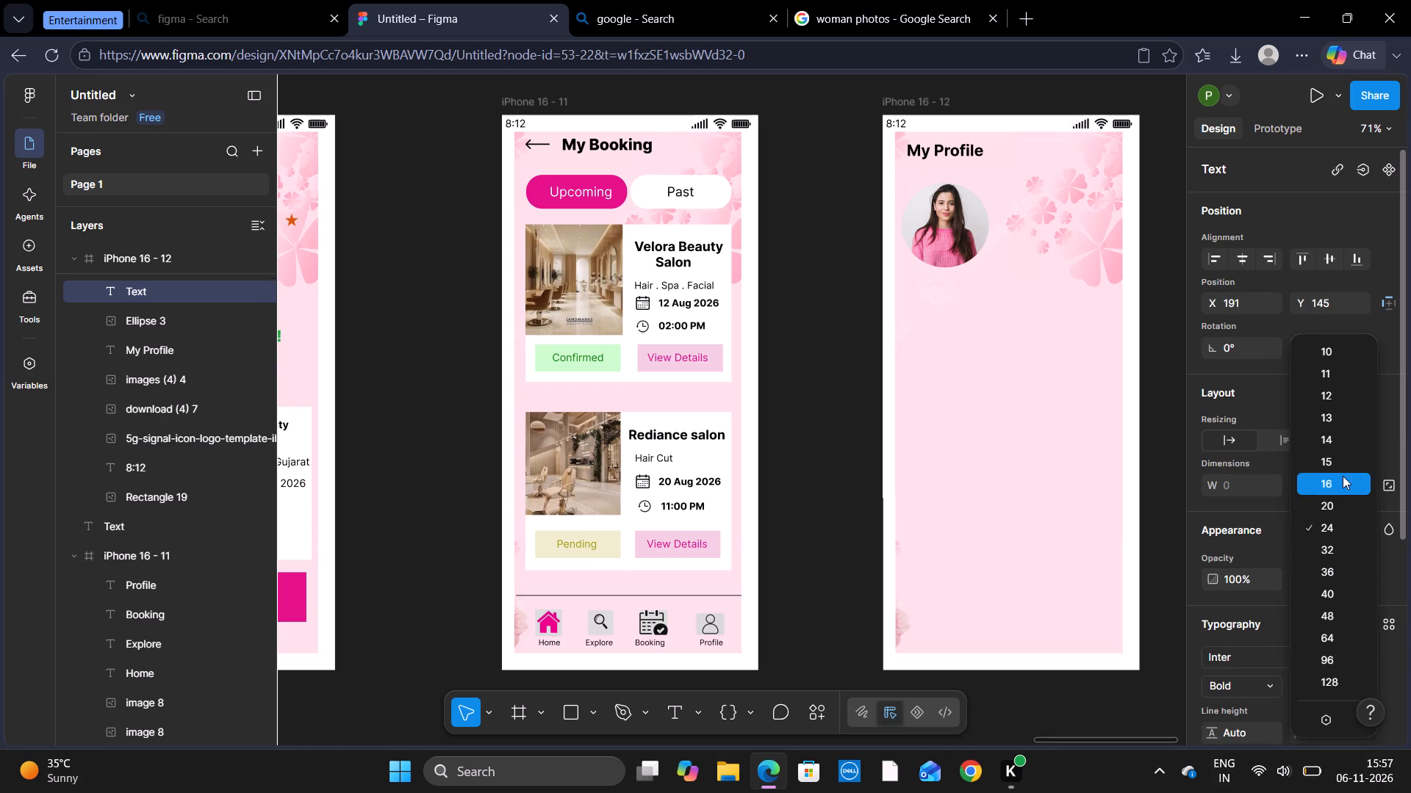
pyautogui.click(1339, 506)
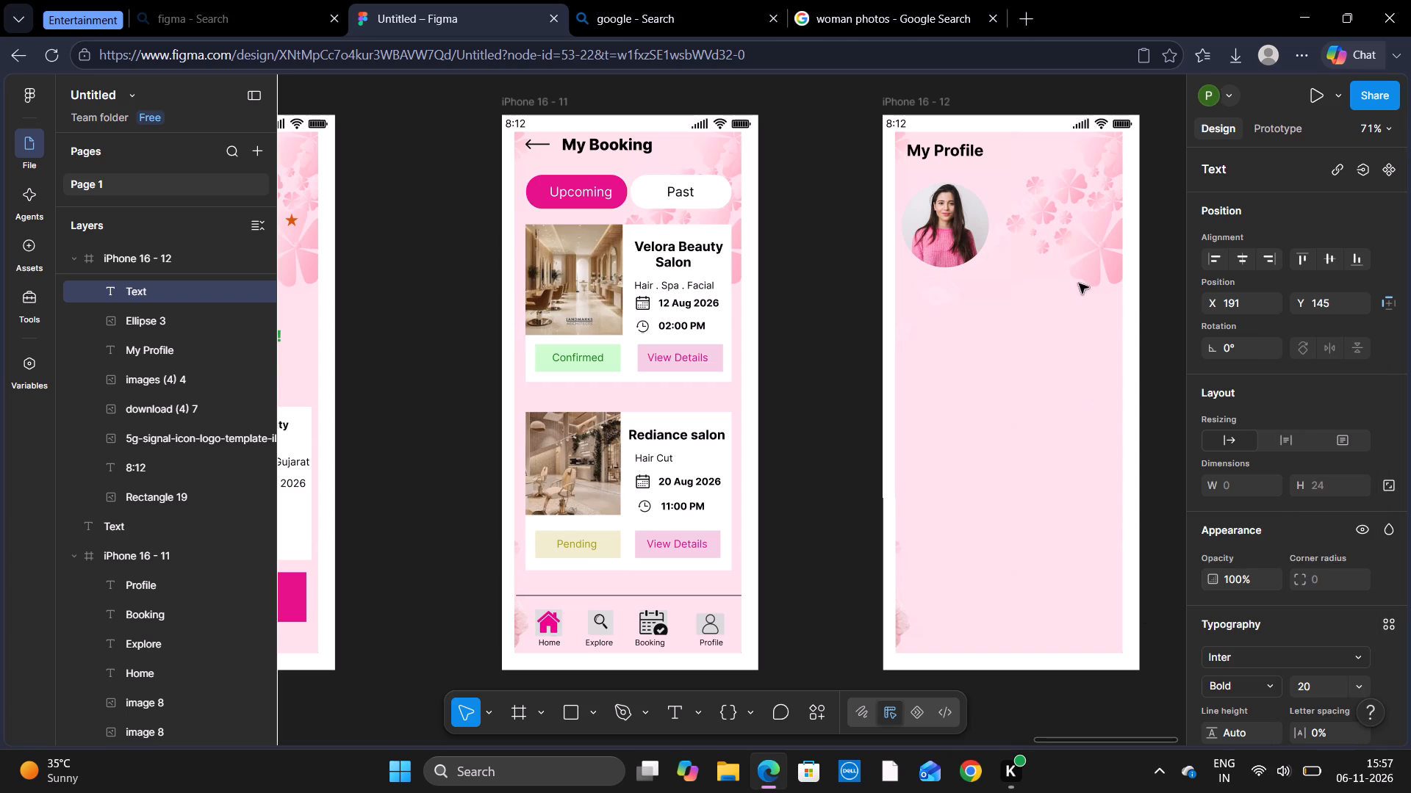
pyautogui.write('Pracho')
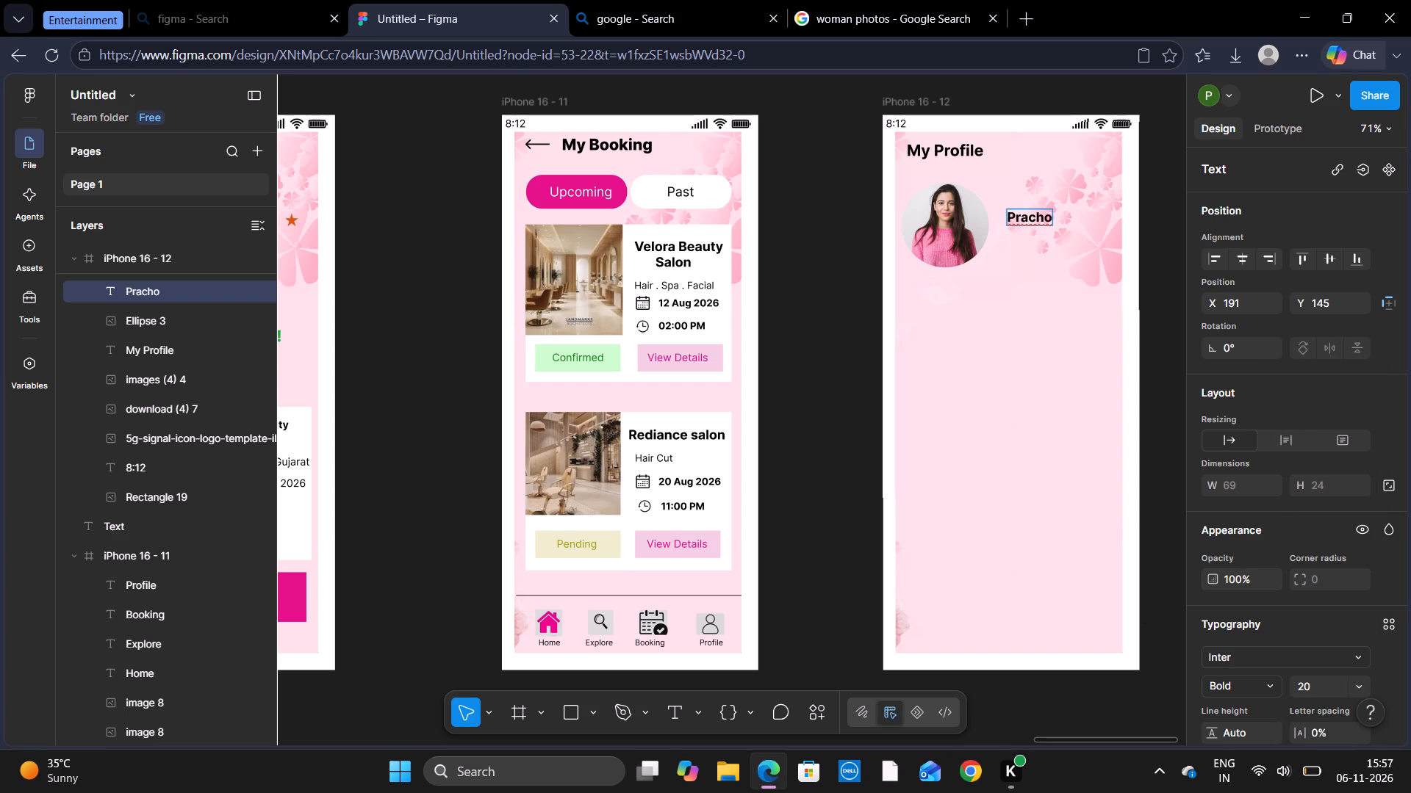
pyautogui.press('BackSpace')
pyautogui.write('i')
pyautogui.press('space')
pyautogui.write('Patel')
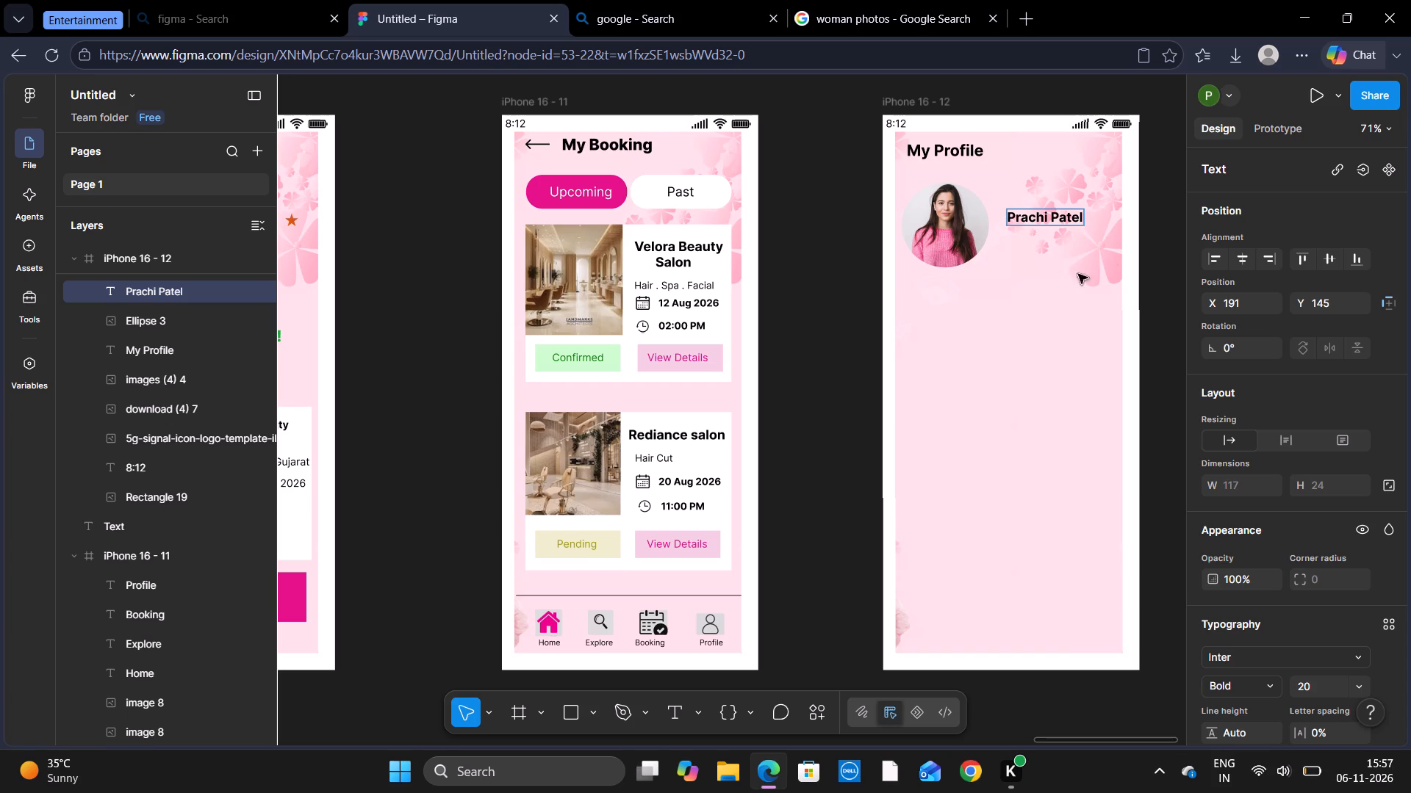
pyautogui.click(1053, 277)
# Move the profile name text up beside the photo's upper part, at about X 186, Y 115.
pyautogui.moveTo(1061, 218); pyautogui.dragTo(1070, 198)
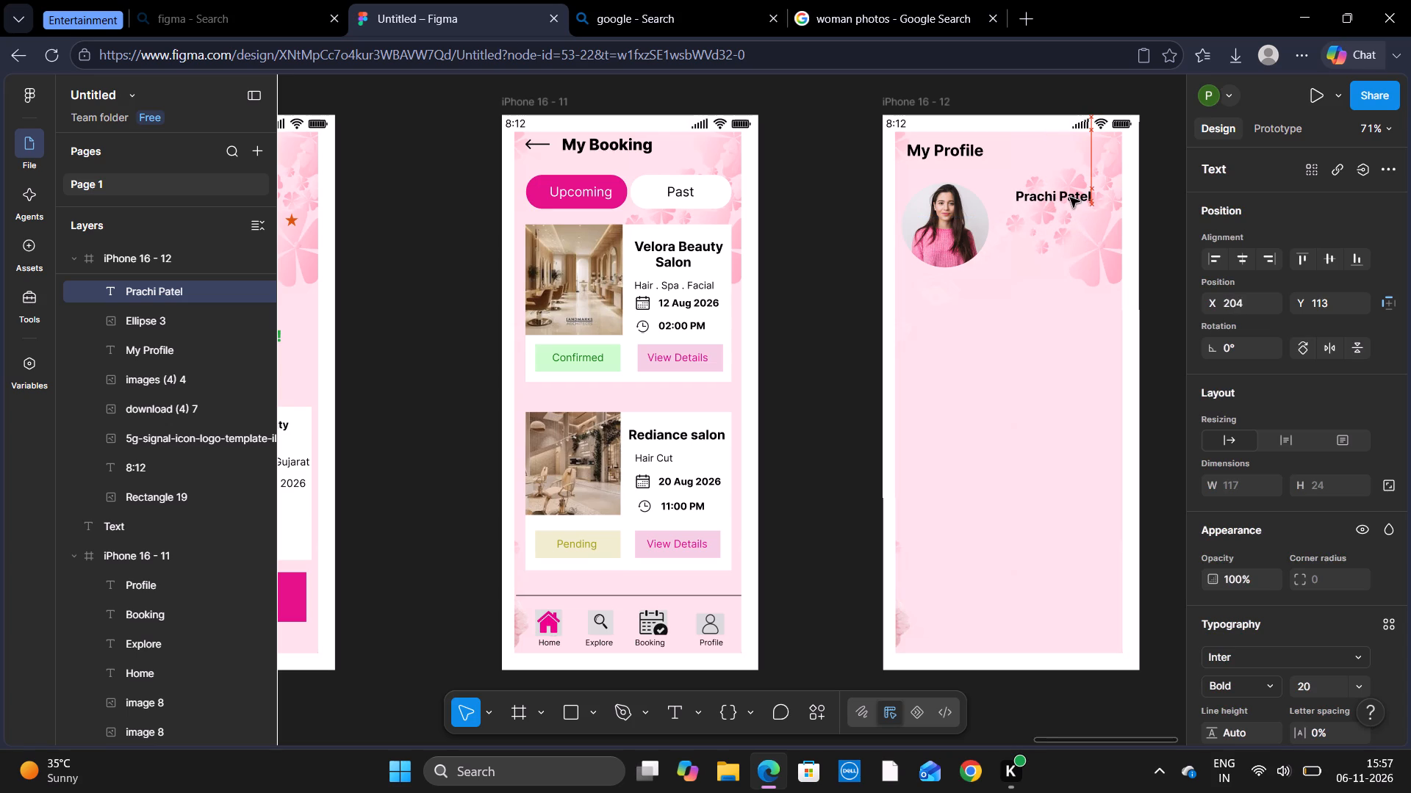
pyautogui.moveTo(1070, 198); pyautogui.dragTo(1061, 195)
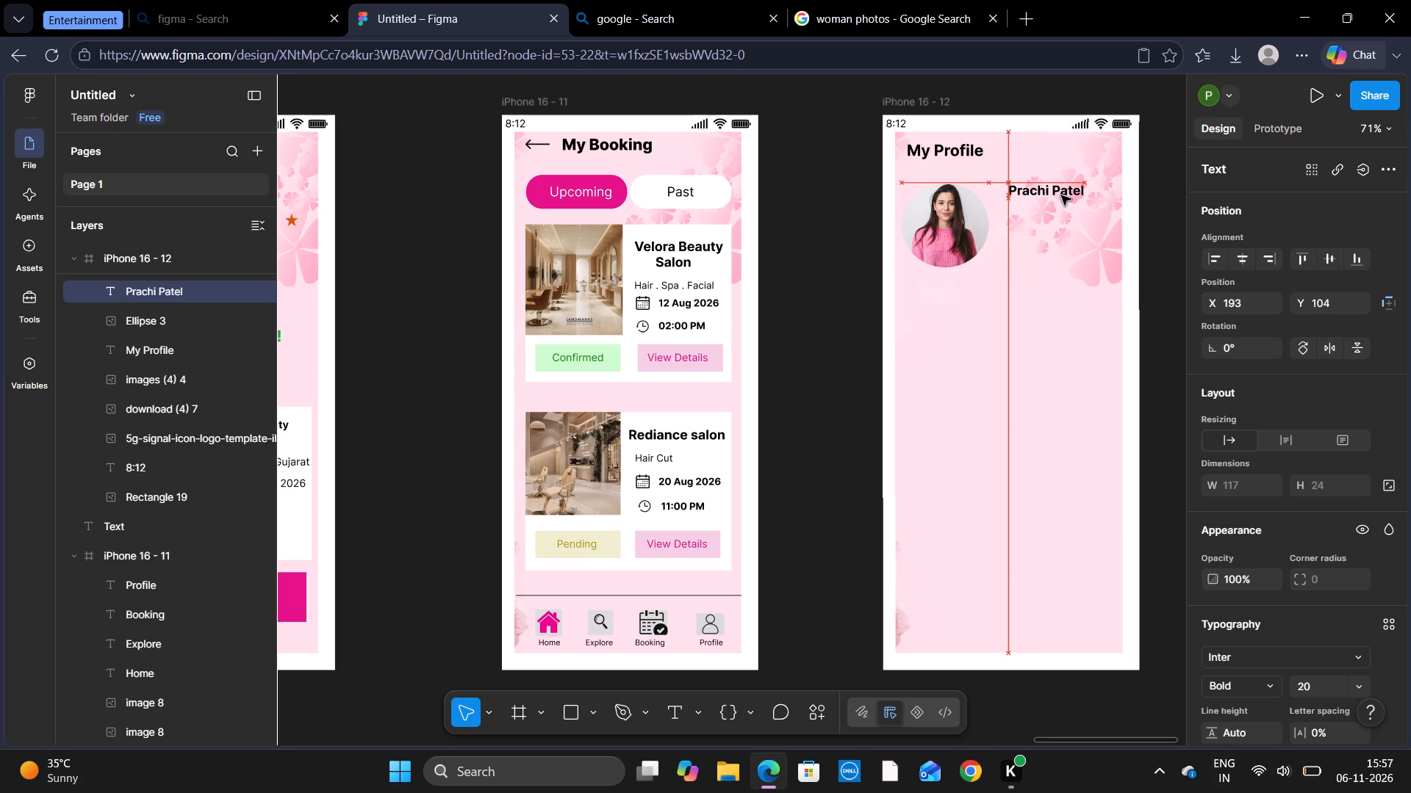
pyautogui.moveTo(1061, 195); pyautogui.dragTo(1062, 195)
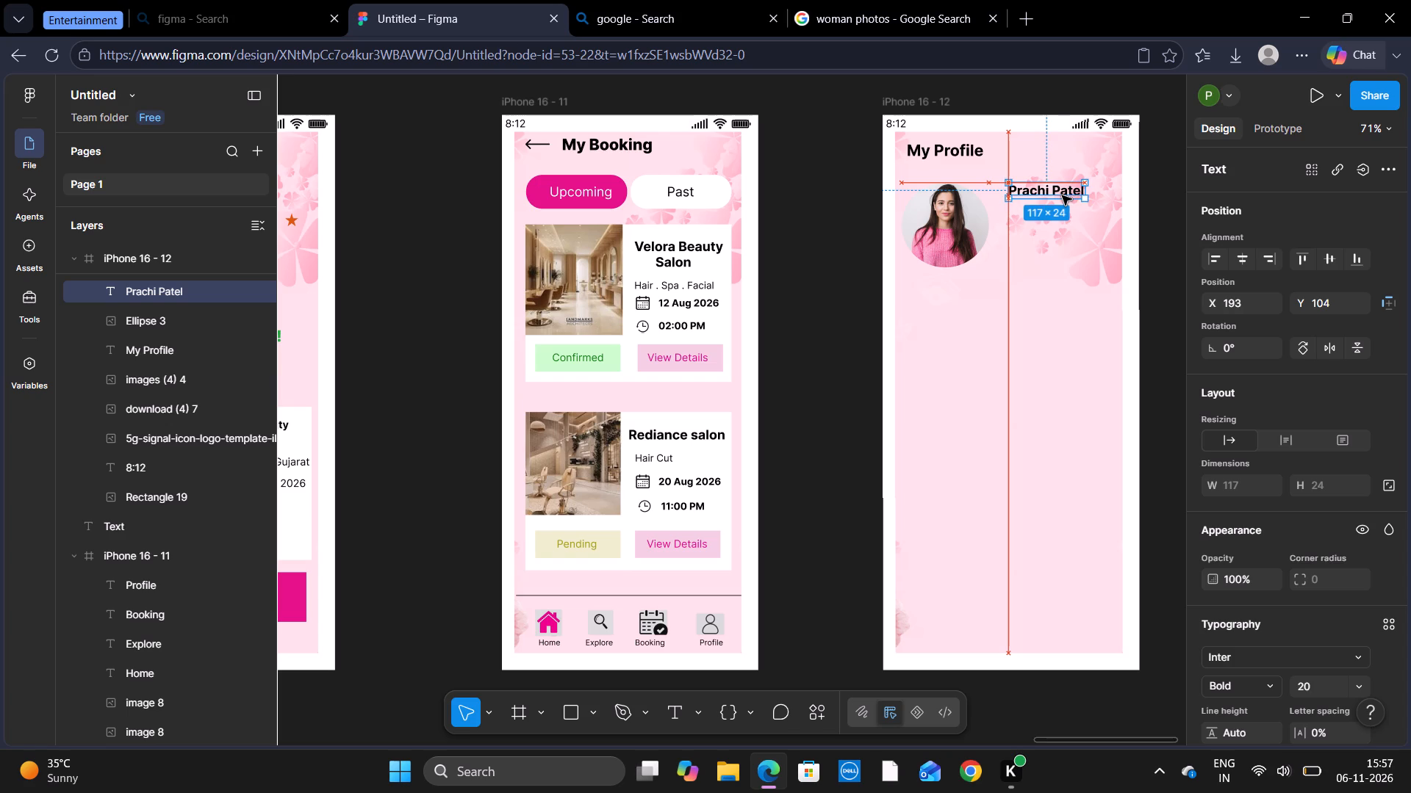
pyautogui.moveTo(1062, 195); pyautogui.dragTo(1058, 197)
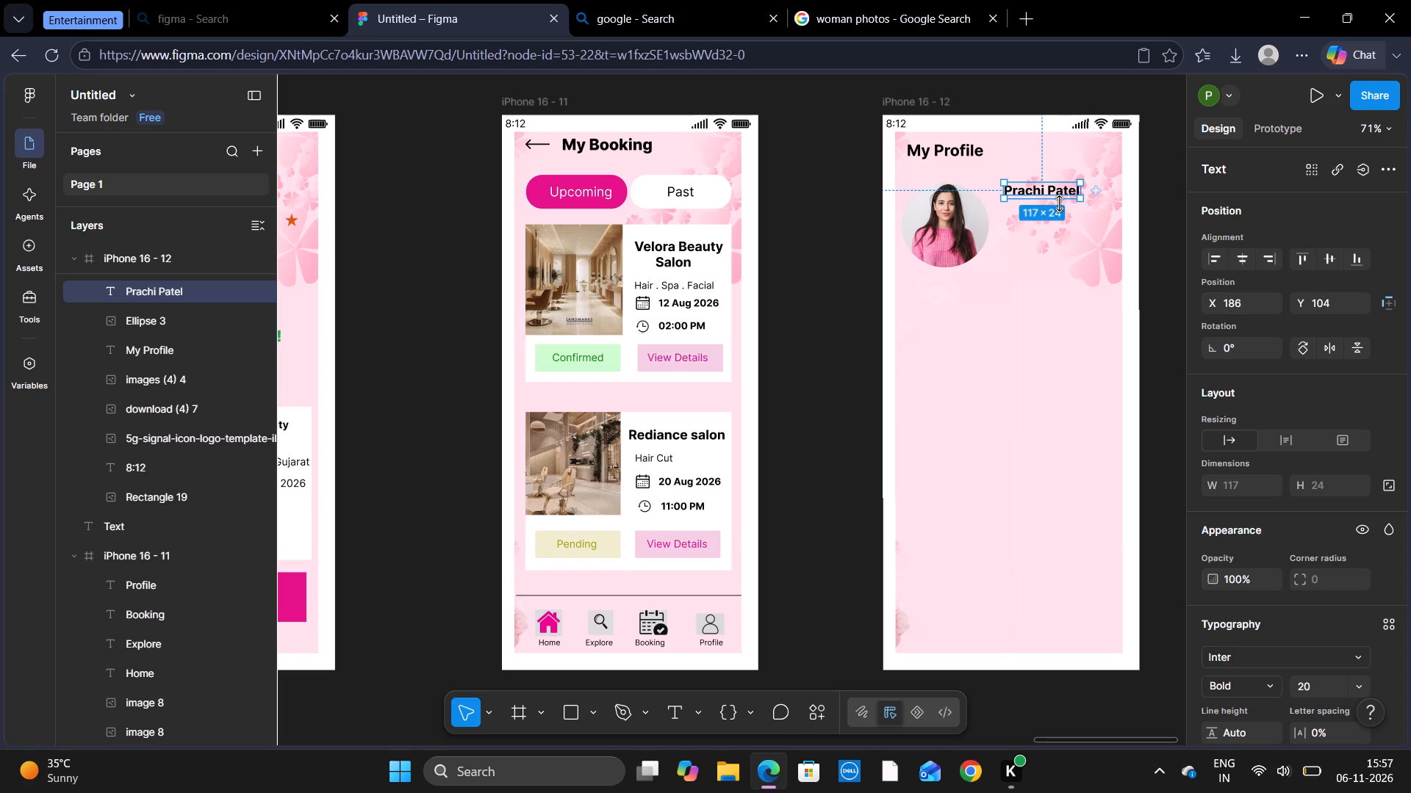
pyautogui.moveTo(1057, 187); pyautogui.dragTo(1057, 195)
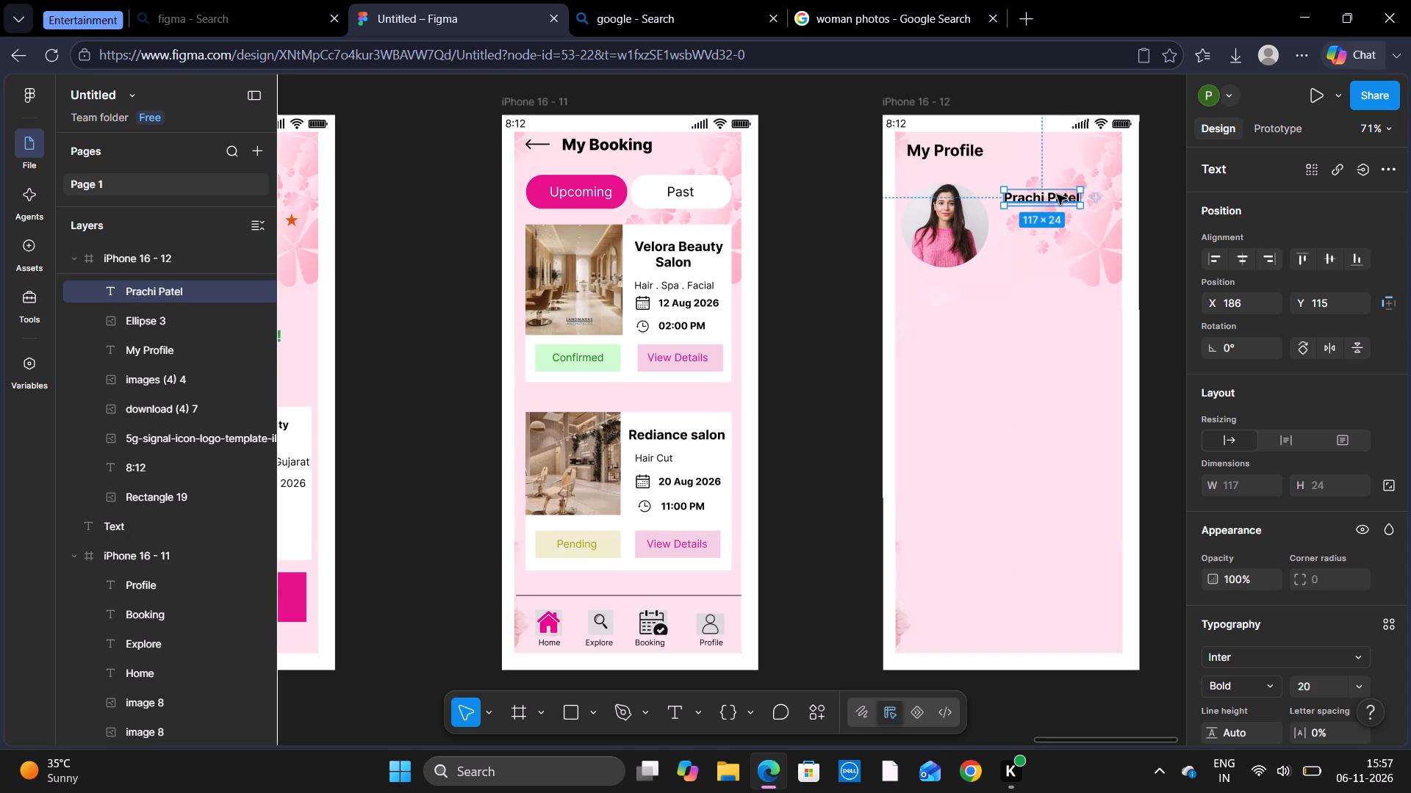
pyautogui.click(1057, 195)
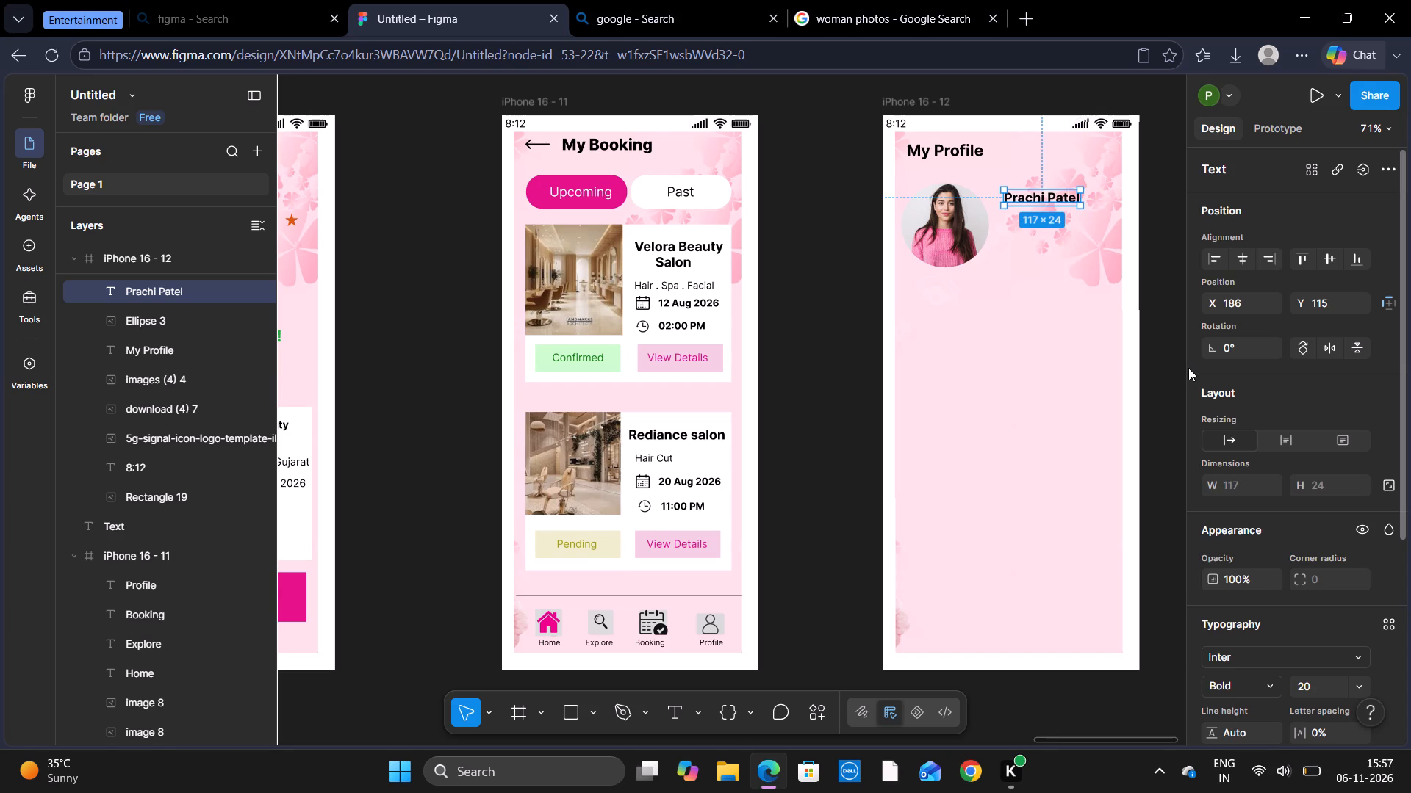
# Add the e-mail address line beneath the profile name in Regular weight, size 16, dismissing the battery alert.
pyautogui.click(672, 718)
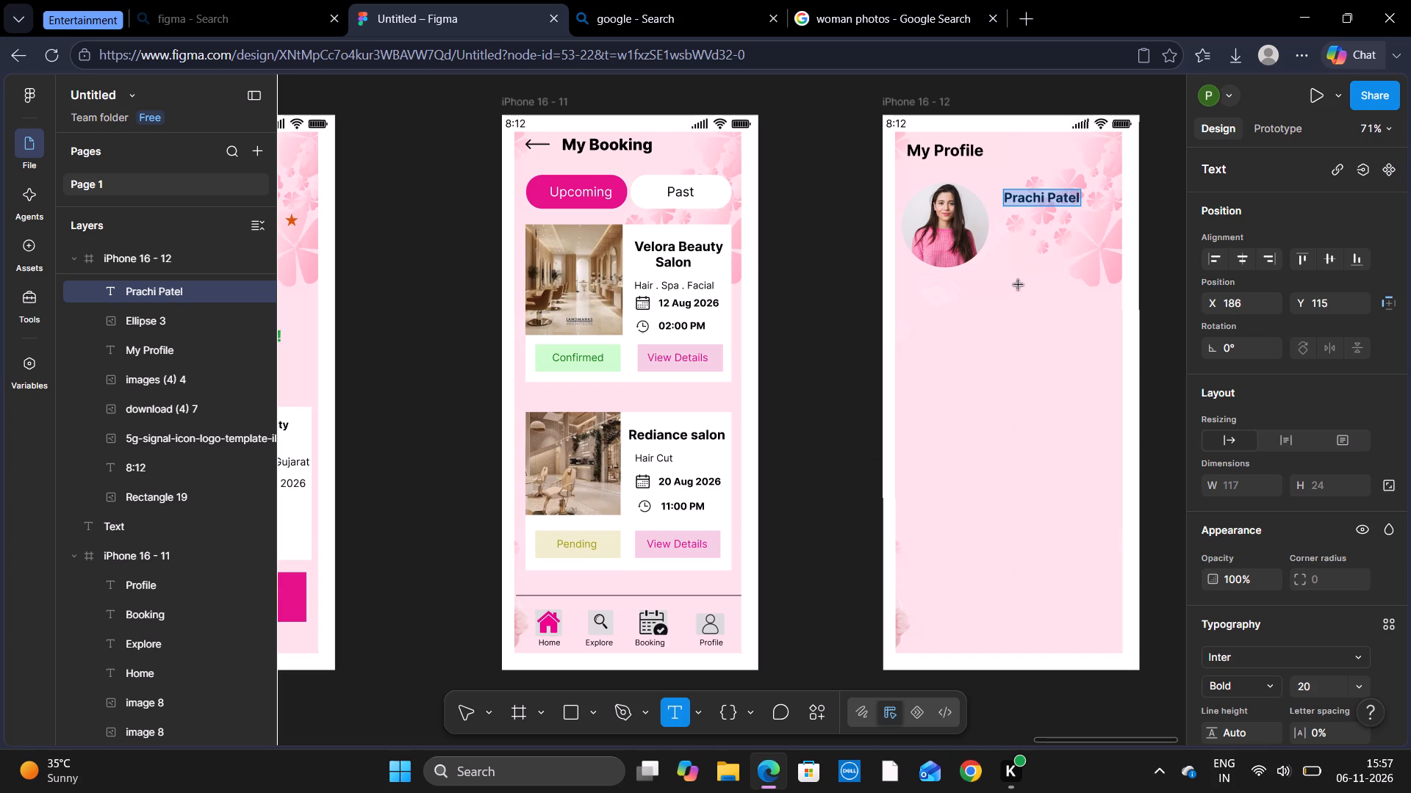
pyautogui.click(1008, 224)
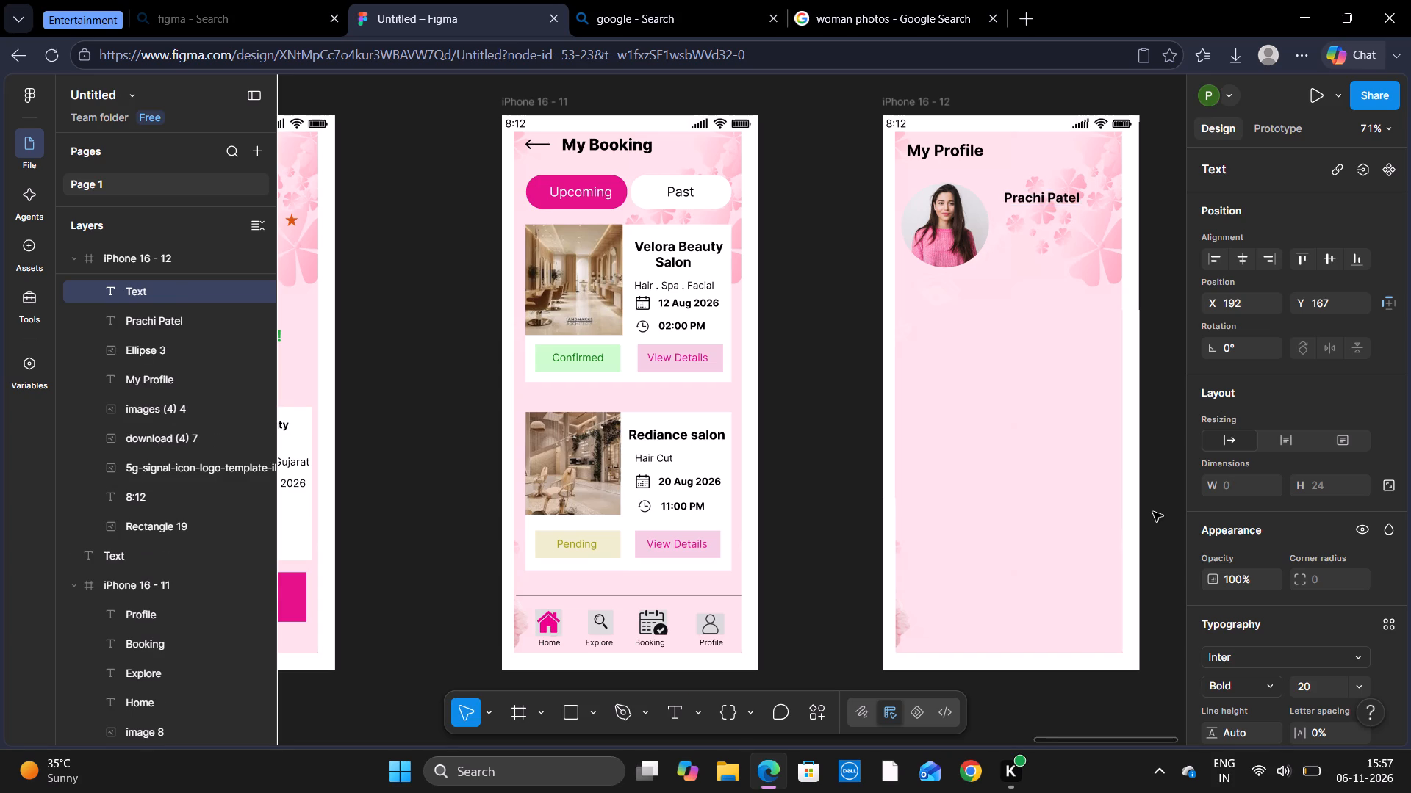
pyautogui.click(1357, 678)
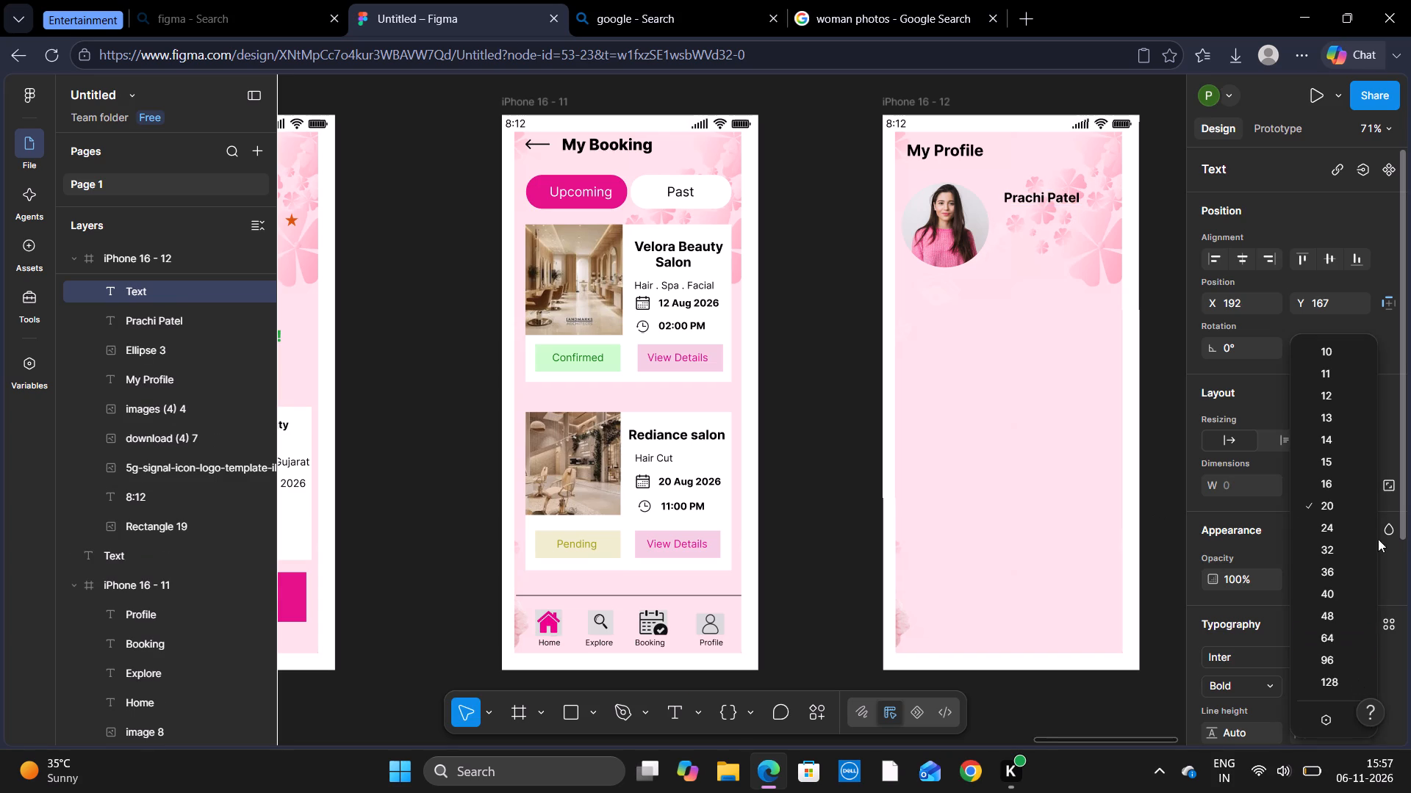
pyautogui.click(1349, 486)
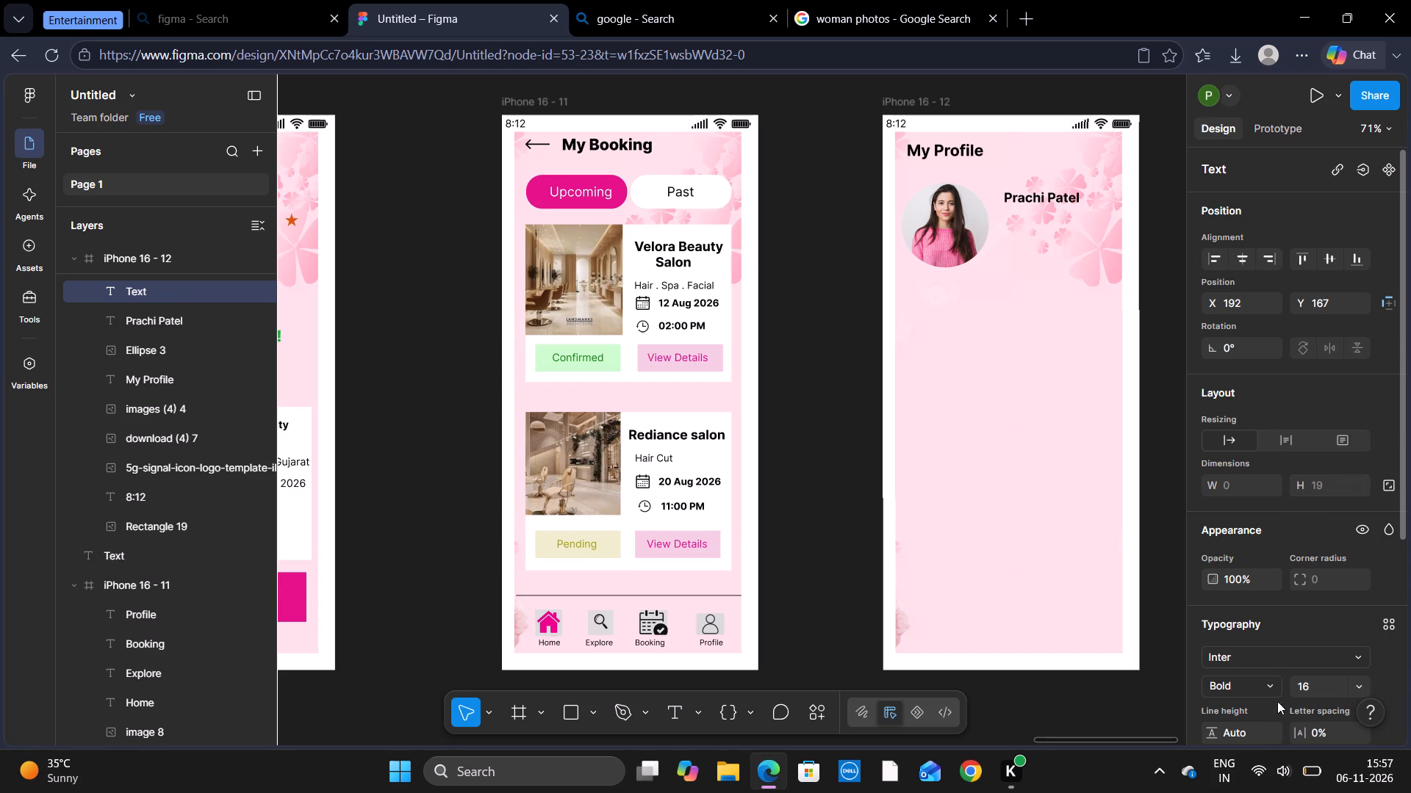
pyautogui.click(1268, 683)
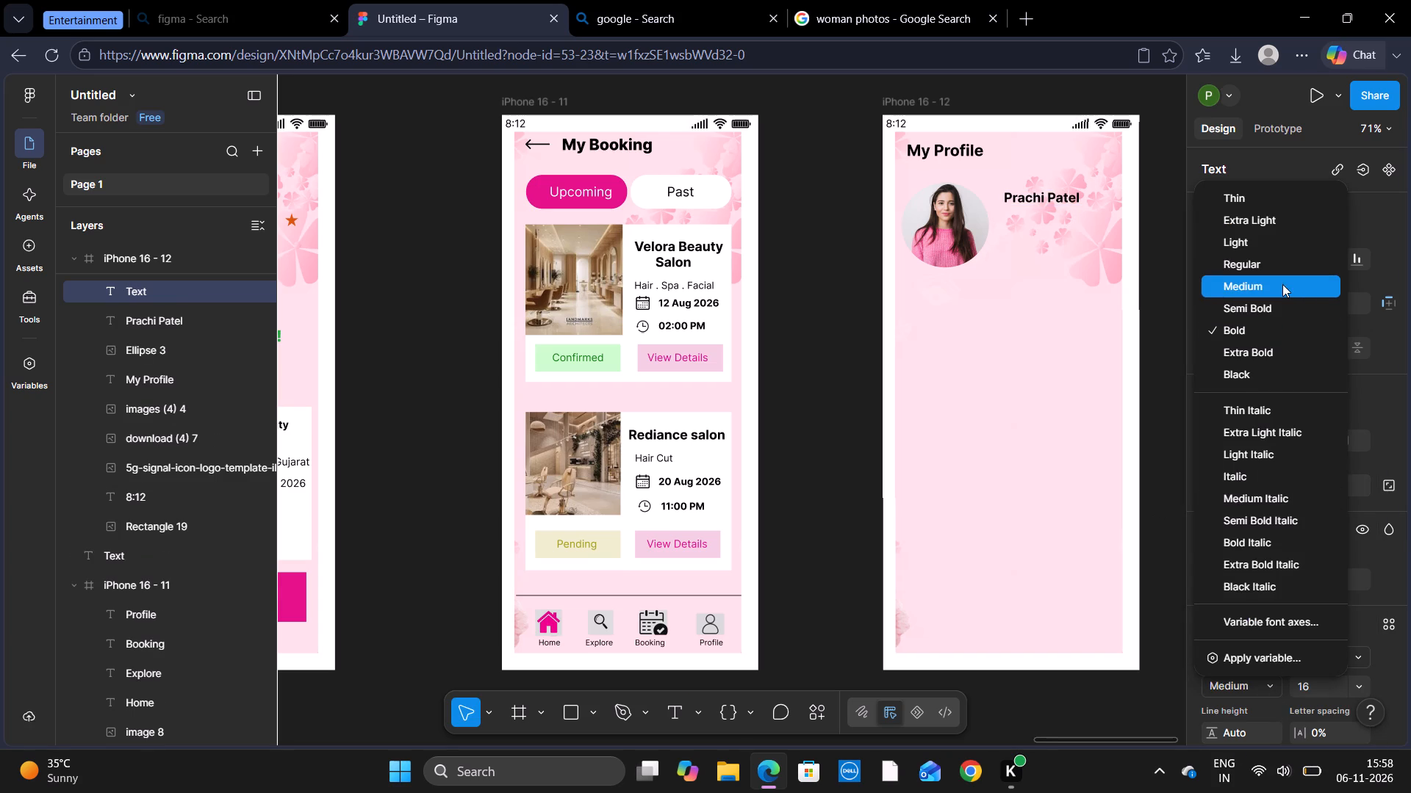
pyautogui.click(1282, 262)
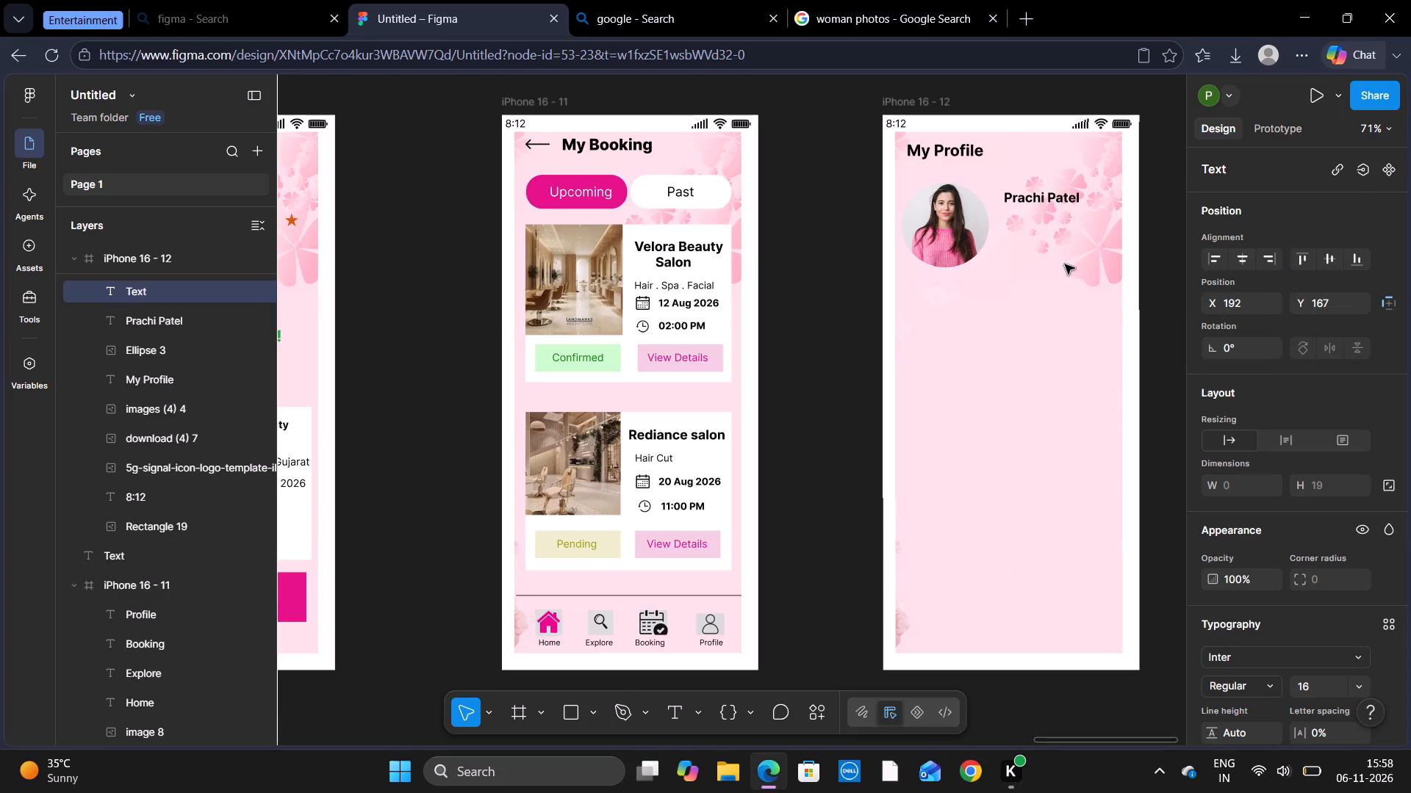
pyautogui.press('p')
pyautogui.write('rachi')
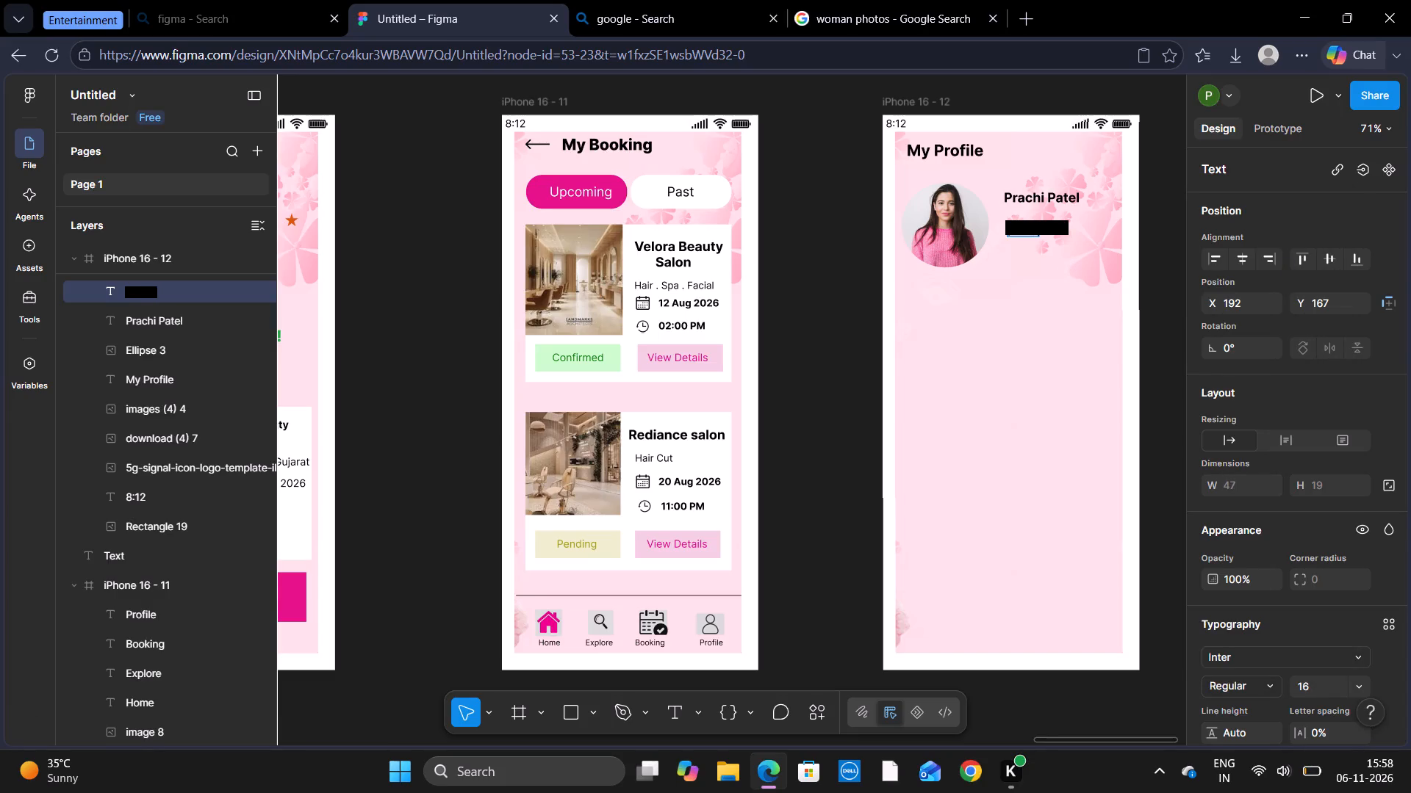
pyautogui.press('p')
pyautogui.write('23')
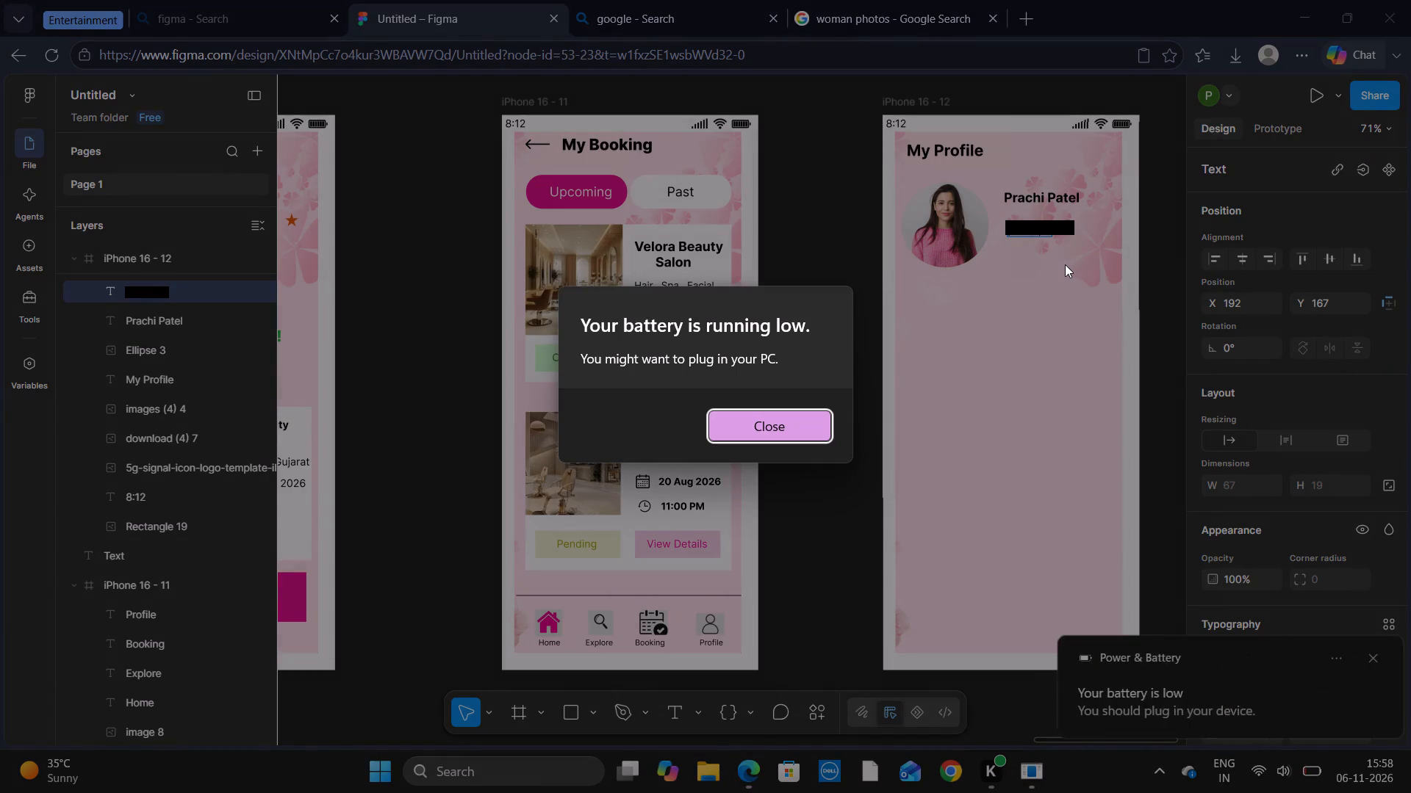
pyautogui.click(808, 416)
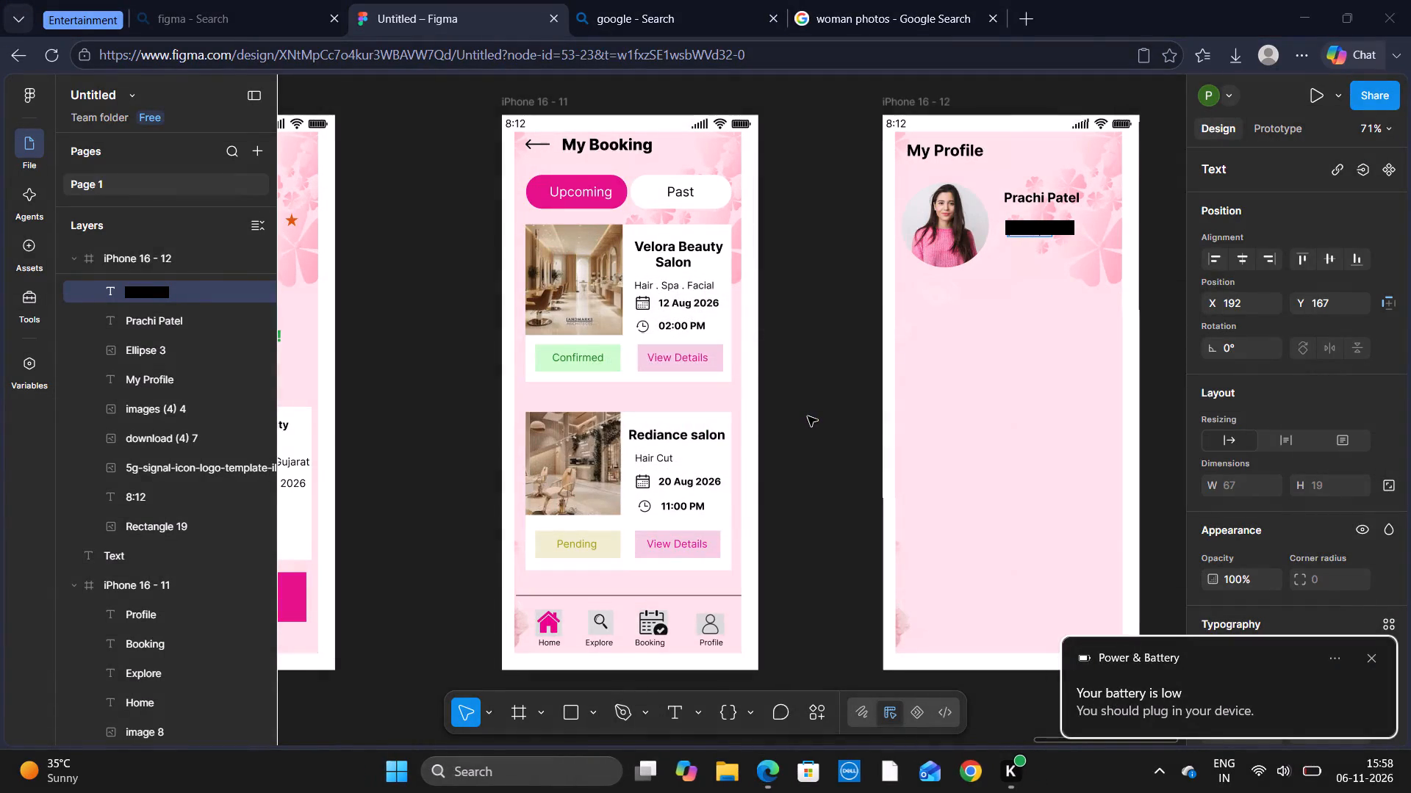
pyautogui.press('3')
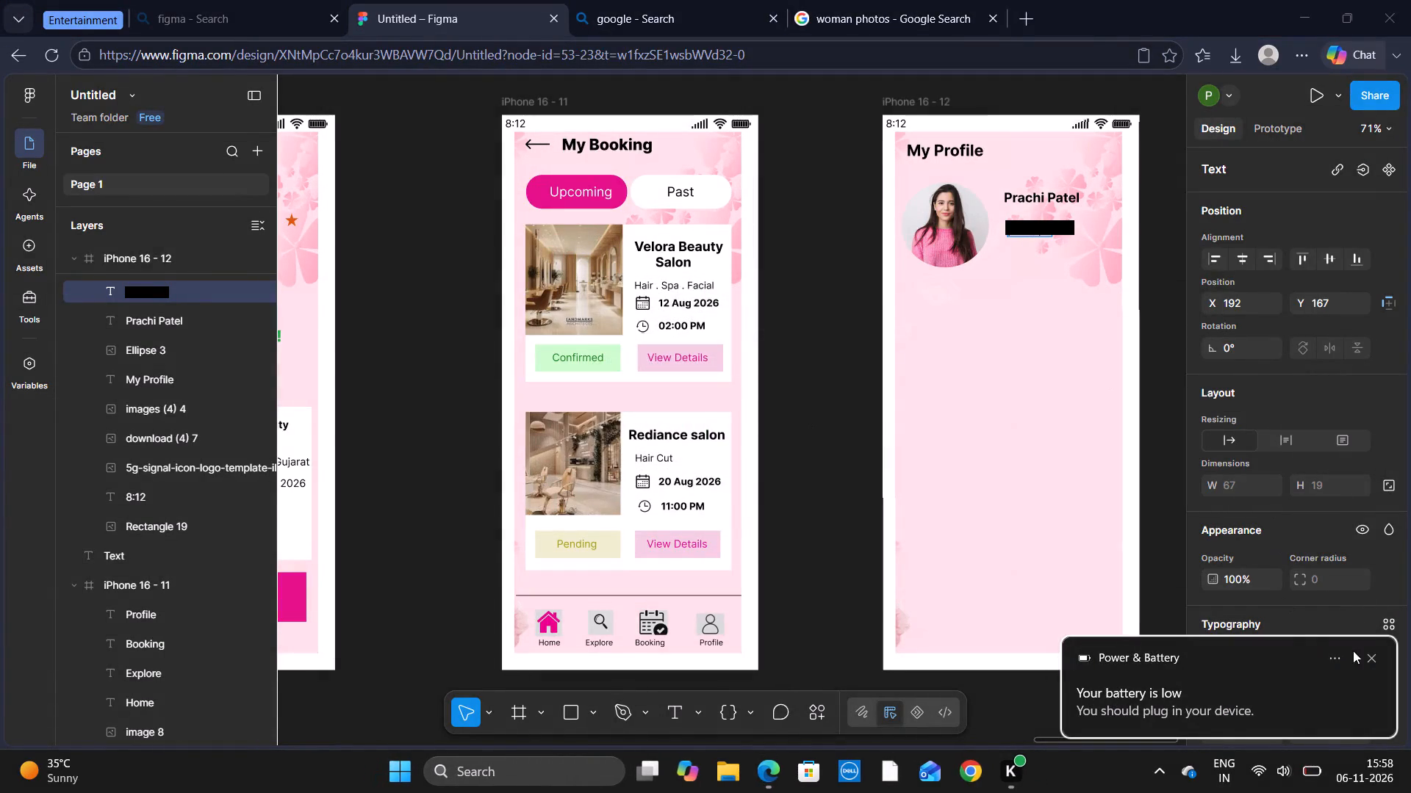
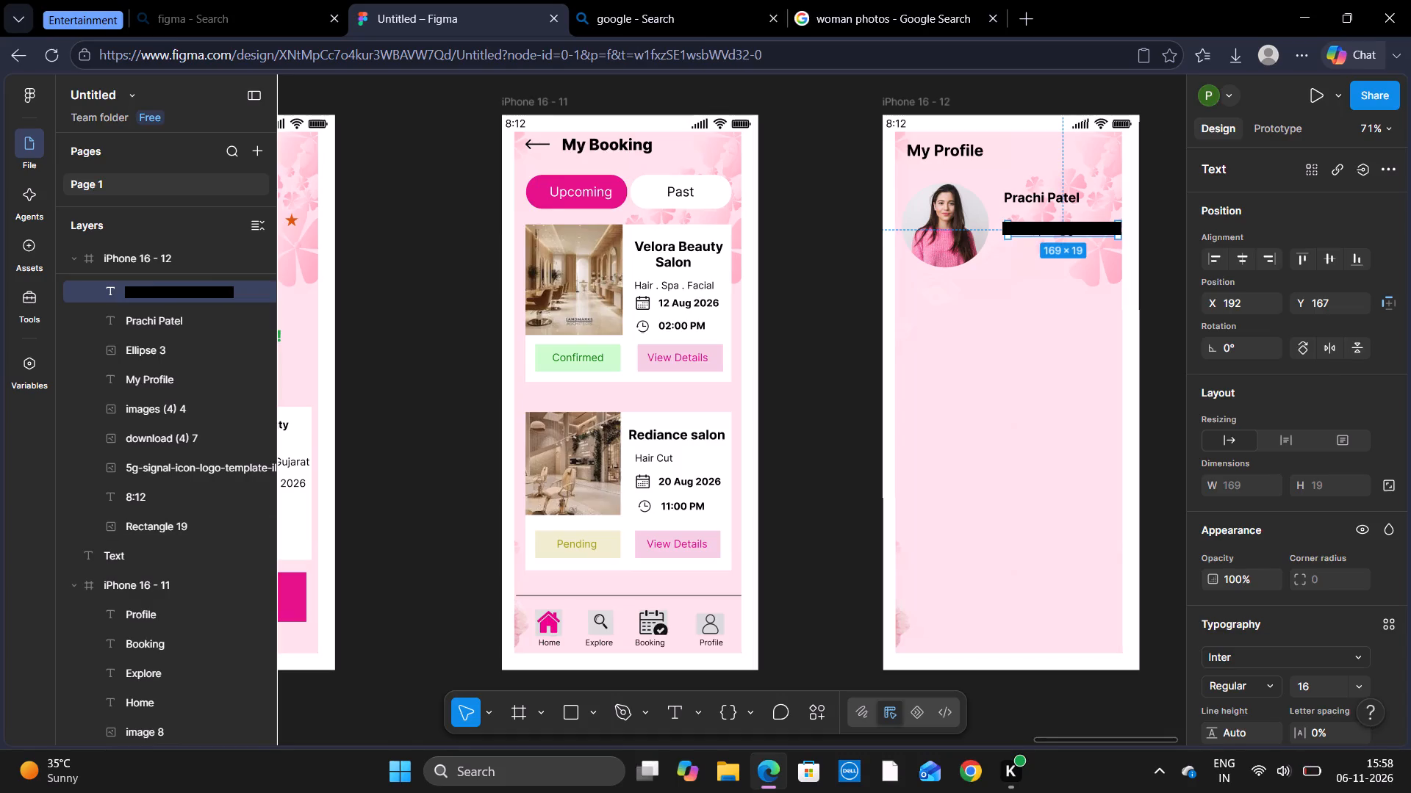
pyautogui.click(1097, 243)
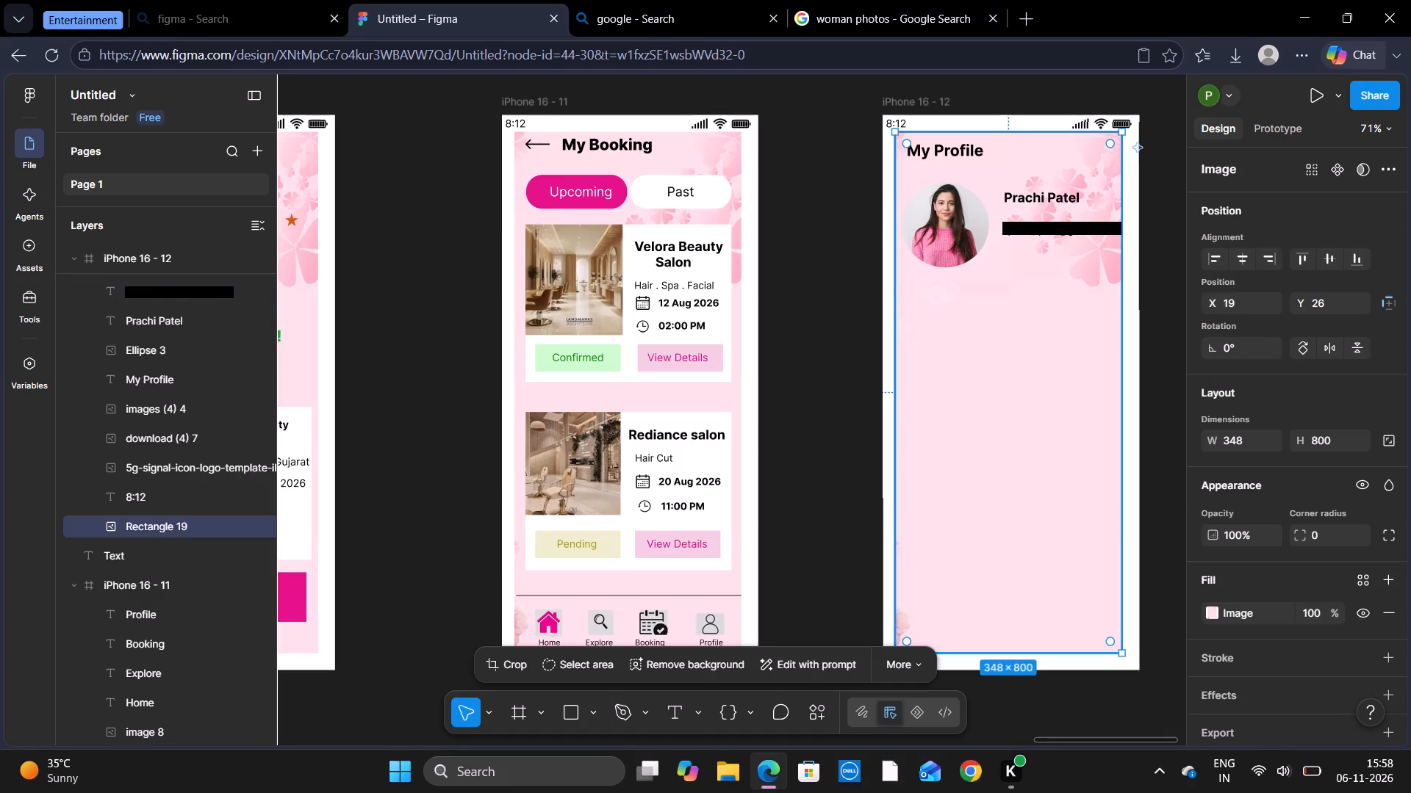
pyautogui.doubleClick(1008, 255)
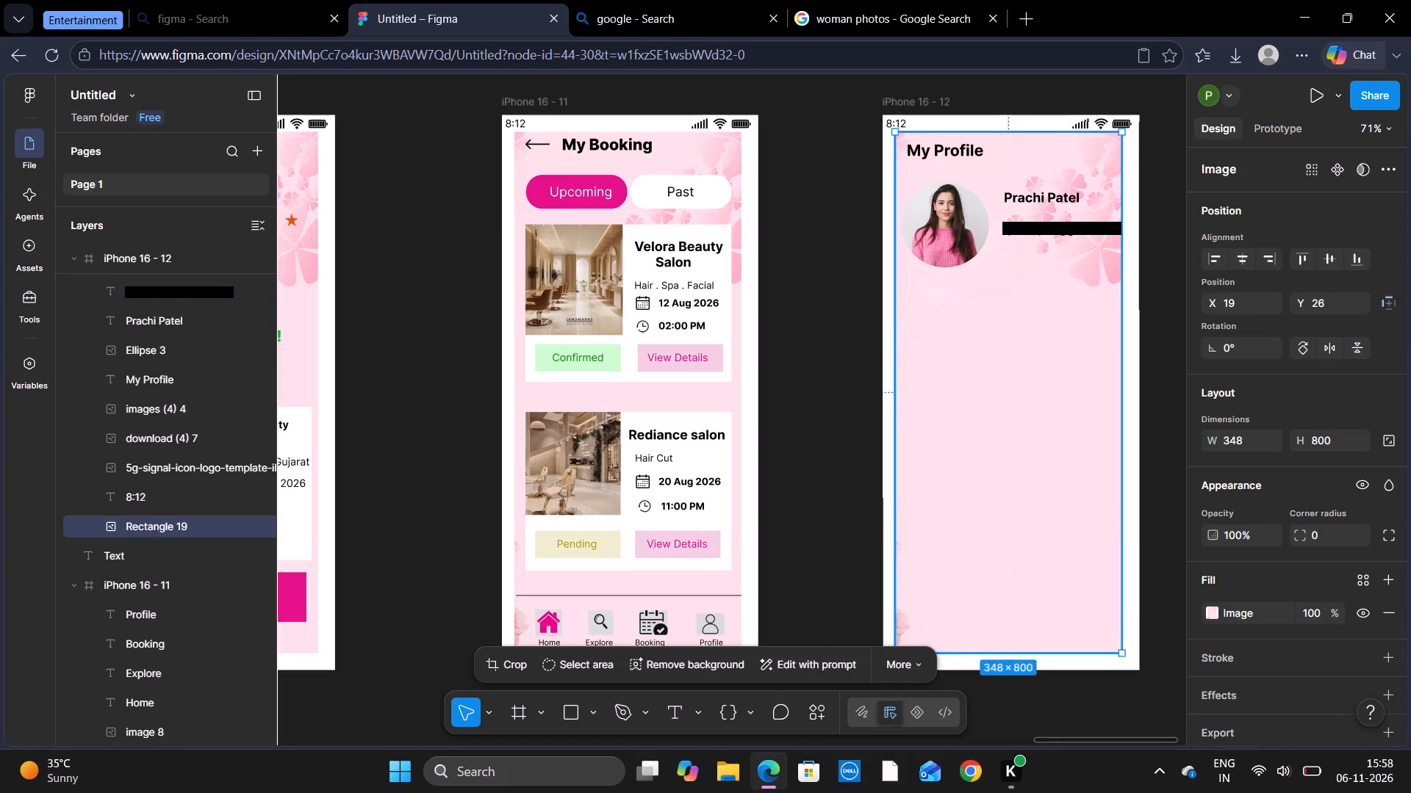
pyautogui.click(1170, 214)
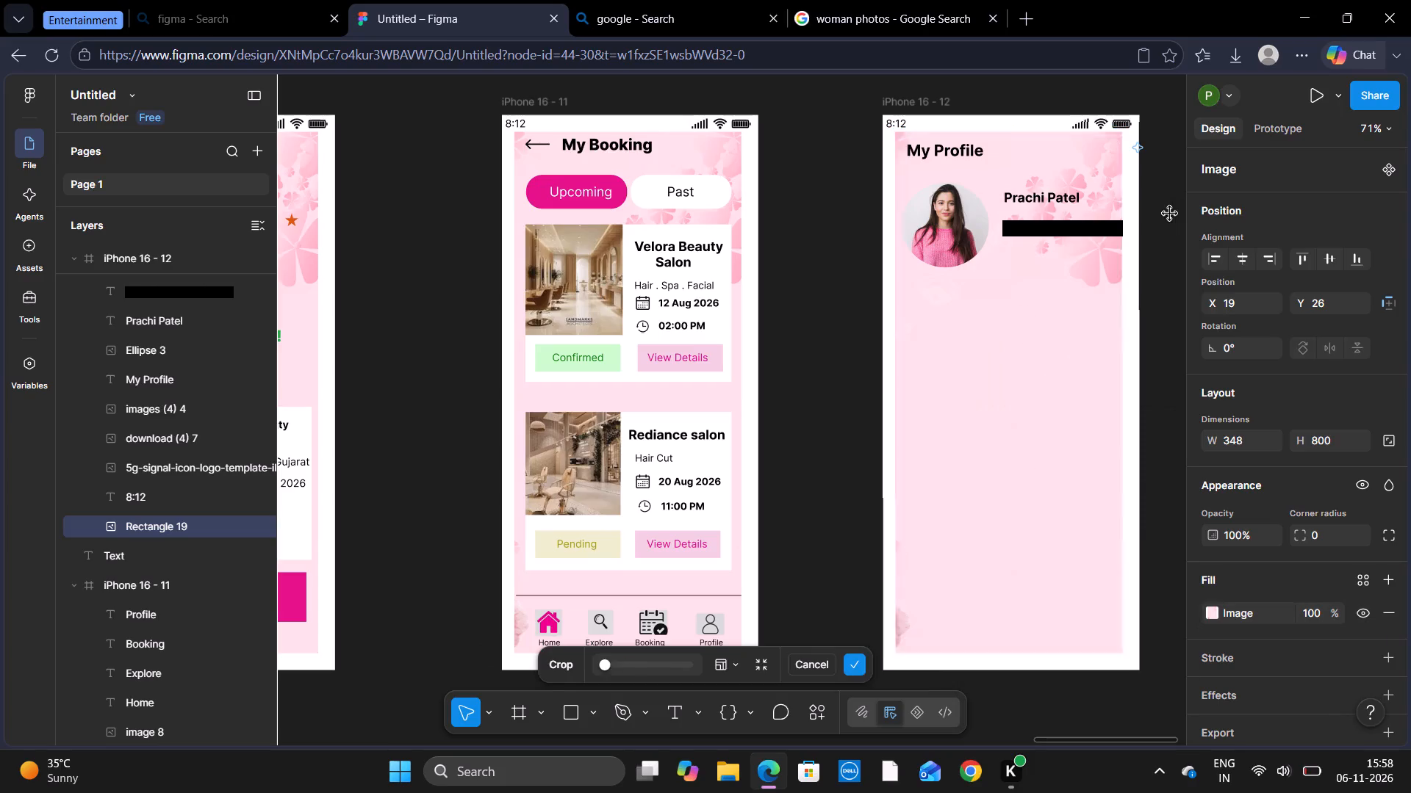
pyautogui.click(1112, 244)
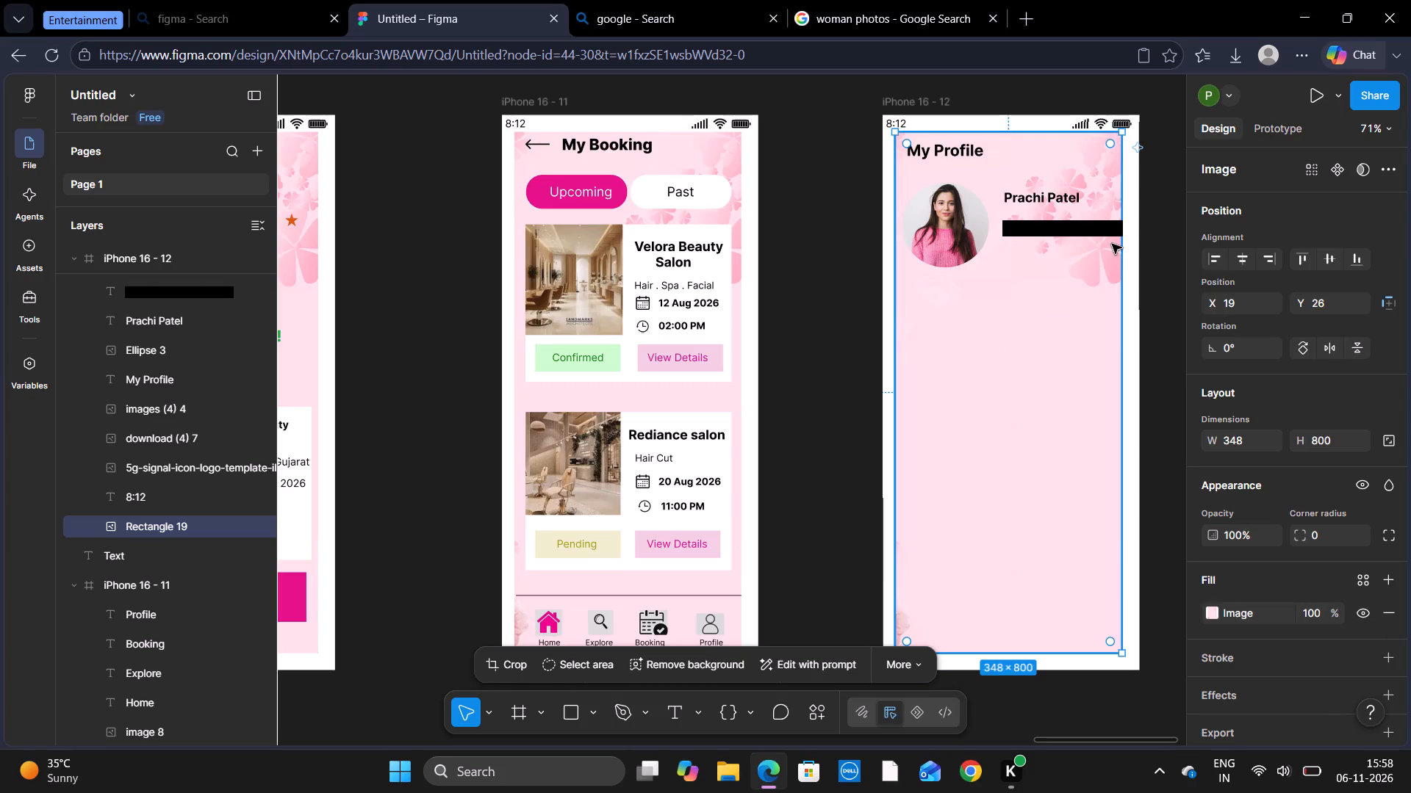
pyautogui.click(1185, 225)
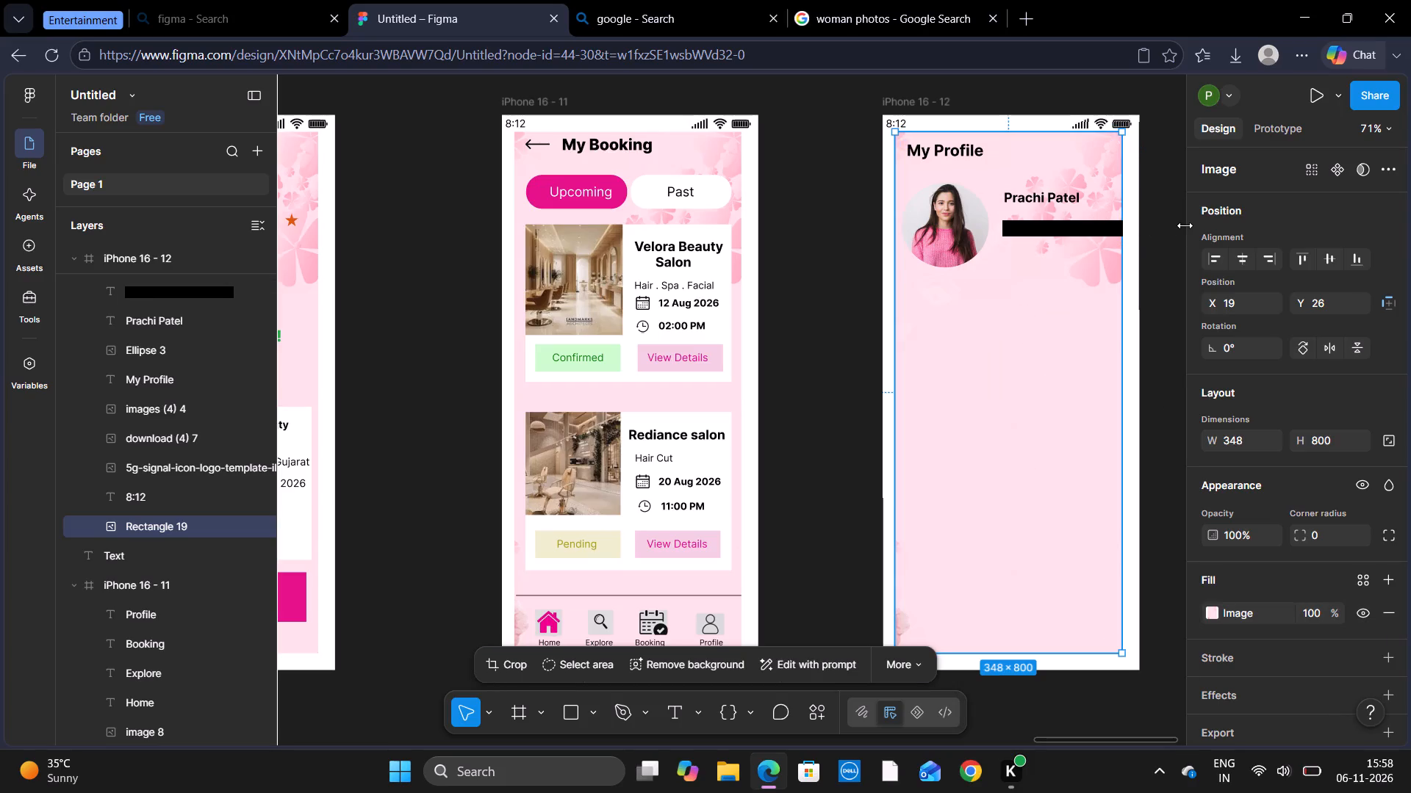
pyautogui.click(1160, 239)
# Move the e-mail line beneath the profile name to about X 186, Y 169.
pyautogui.click(1083, 227)
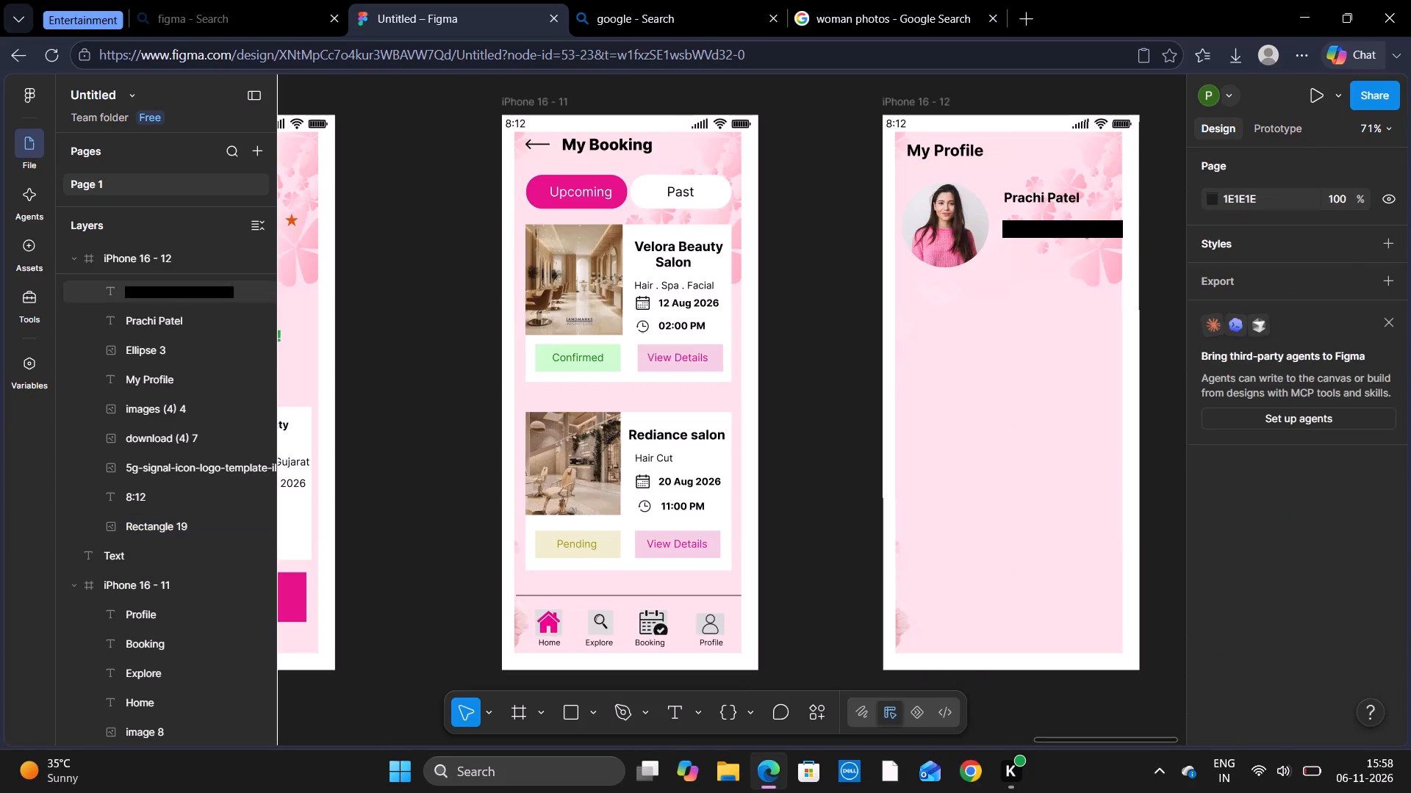
pyautogui.click(1083, 231)
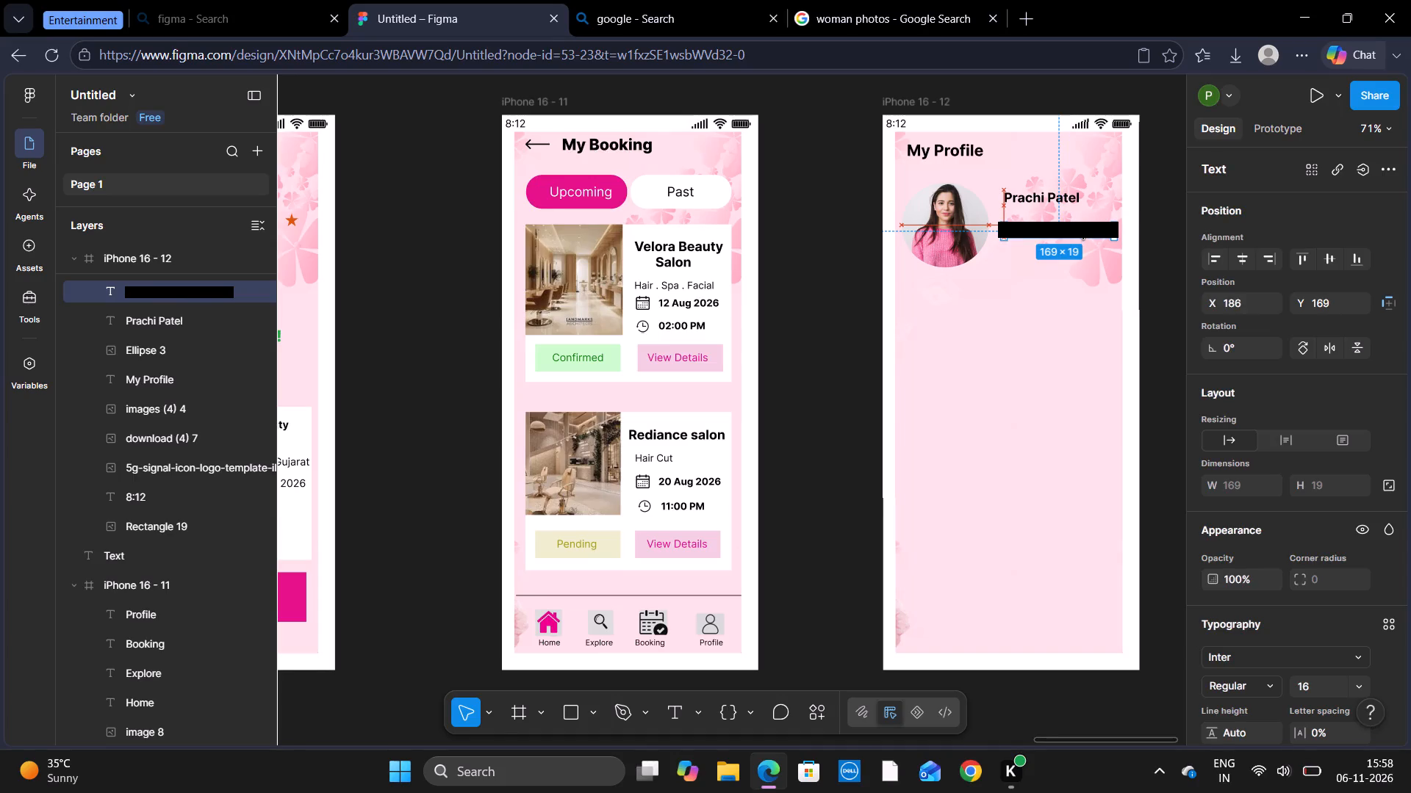
# Move the profile name text down closer to the e-mail line, at about X 186, Y 130.
pyautogui.click(1078, 199)
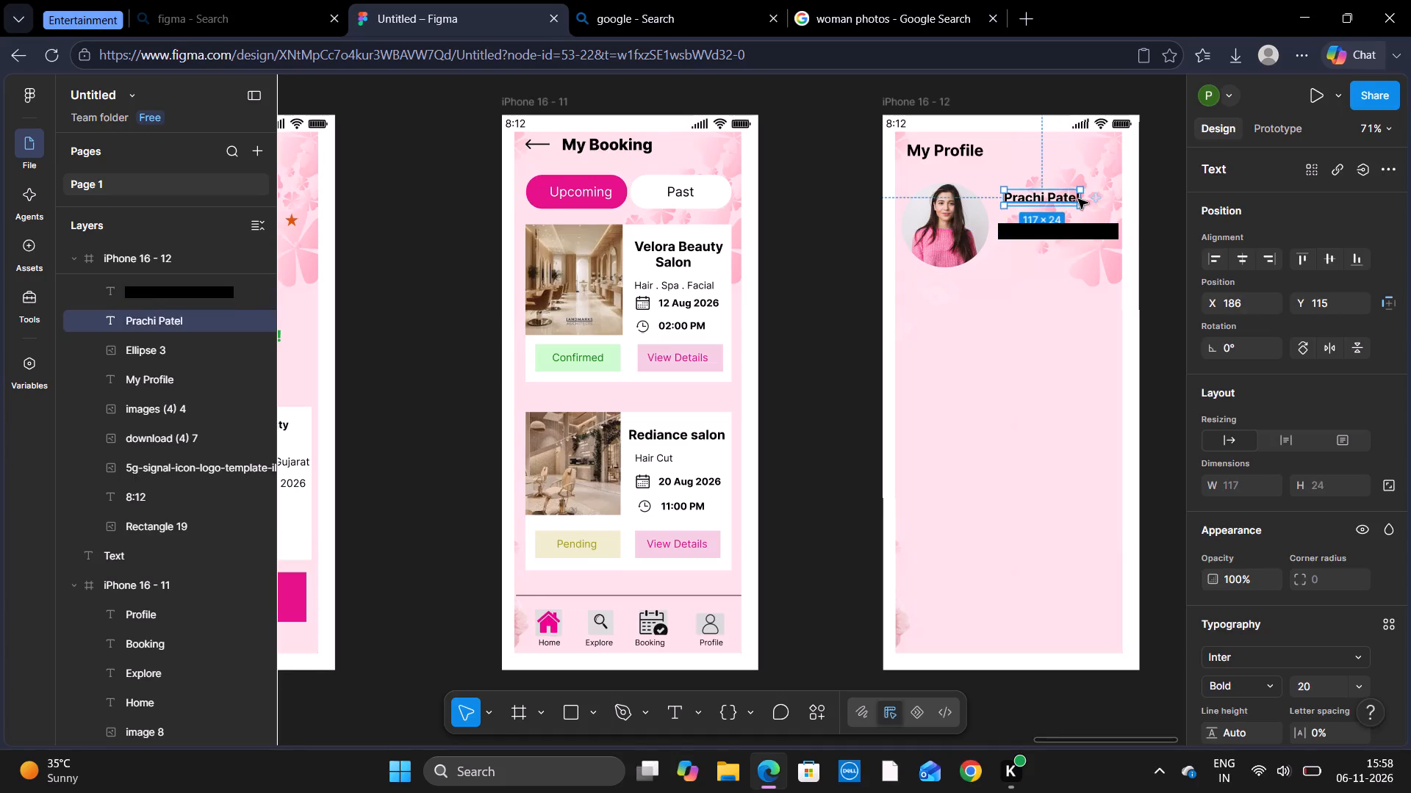
pyautogui.moveTo(1064, 196); pyautogui.dragTo(1064, 203)
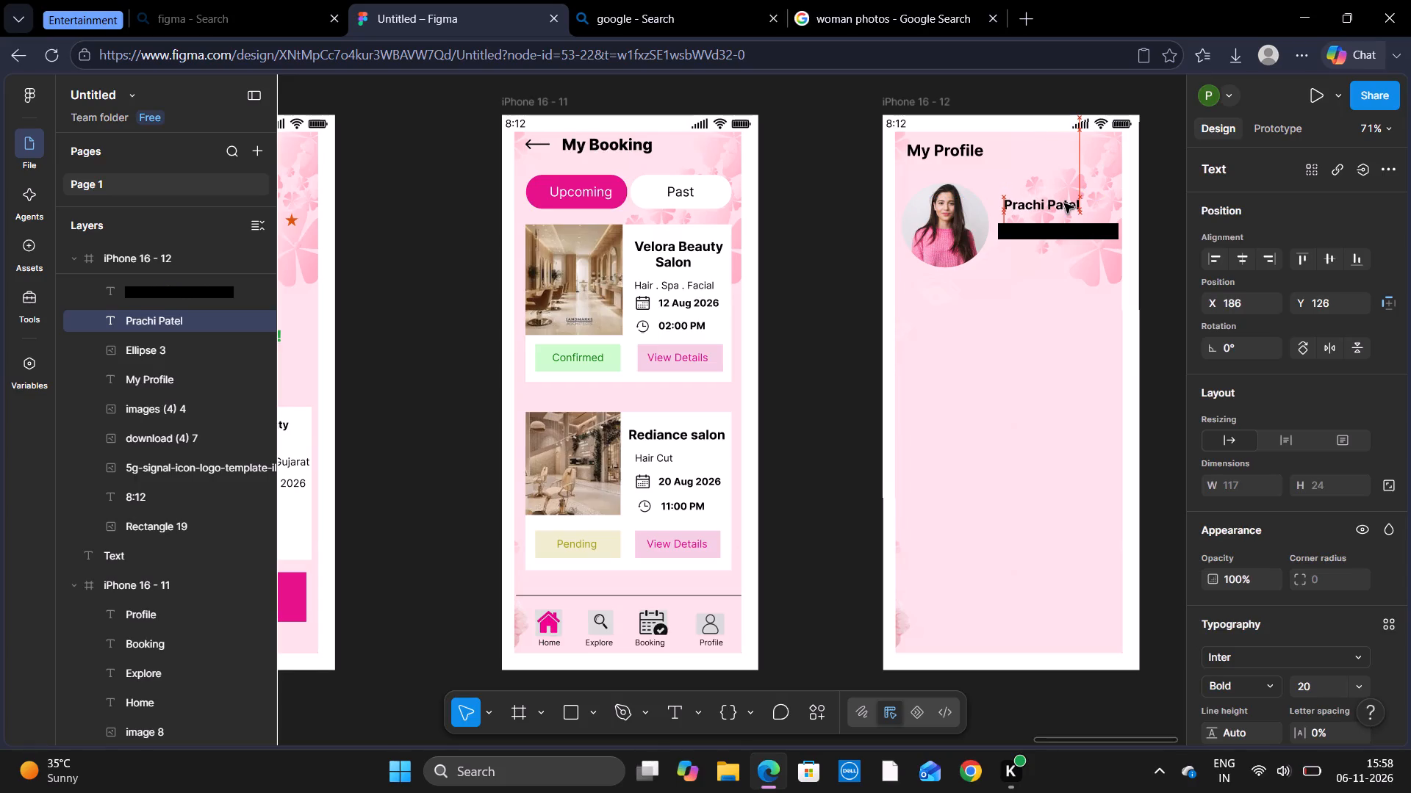
pyautogui.moveTo(1064, 203); pyautogui.dragTo(1066, 206)
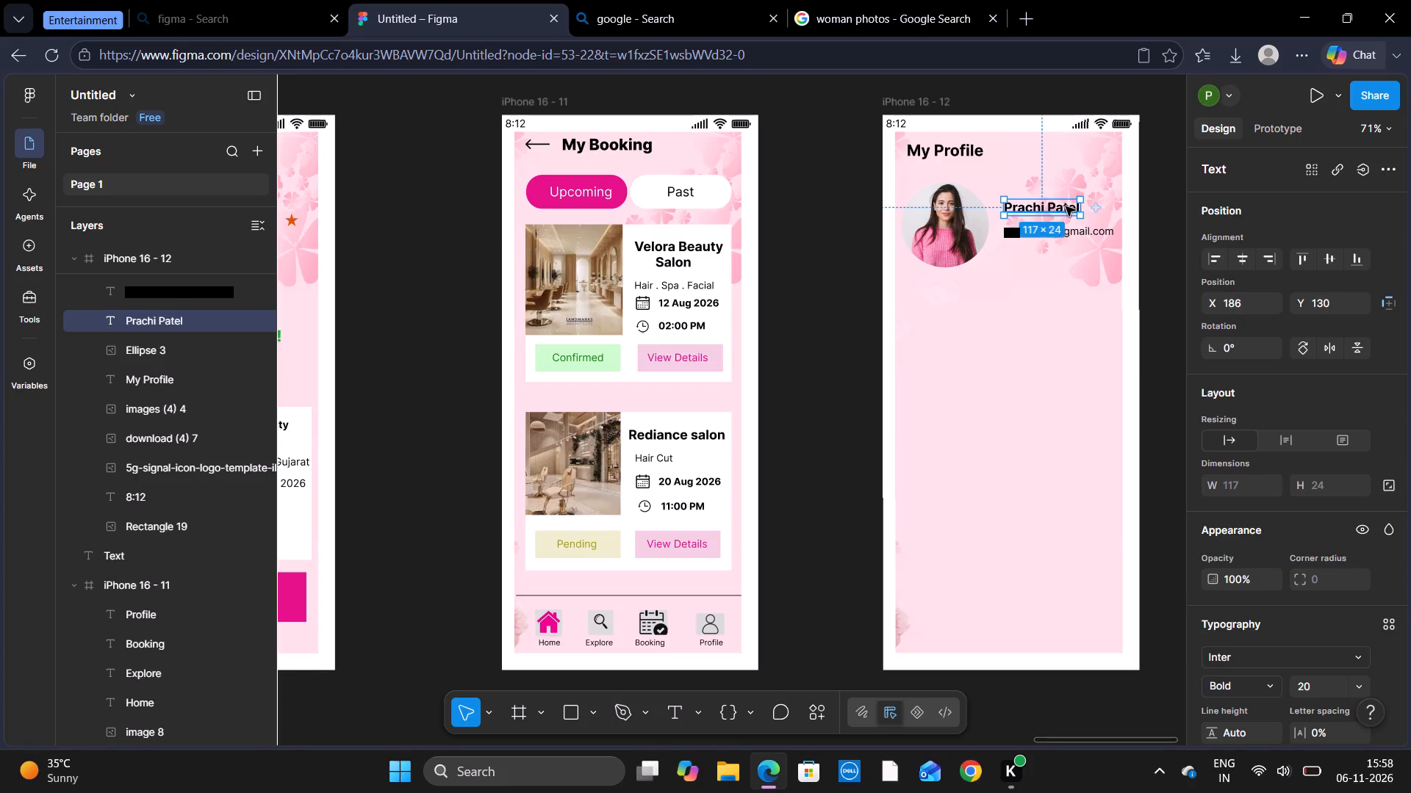
pyautogui.click(1185, 300)
pyautogui.moveTo(1185, 300); pyautogui.dragTo(1170, 300)
# Shift the My Profile screen's pink floral background image to about X 23, Y 23.
pyautogui.click(1083, 256)
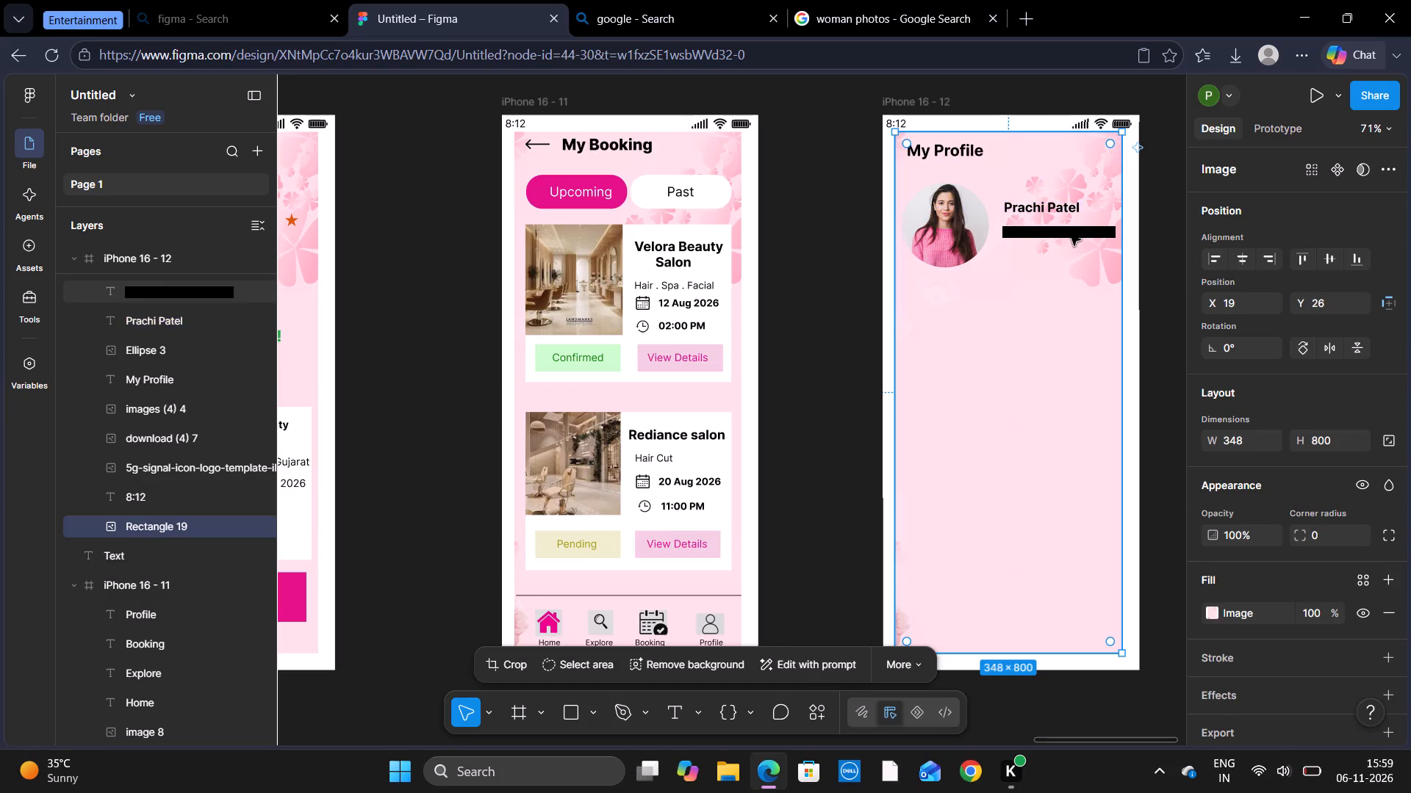
pyautogui.click(1075, 233)
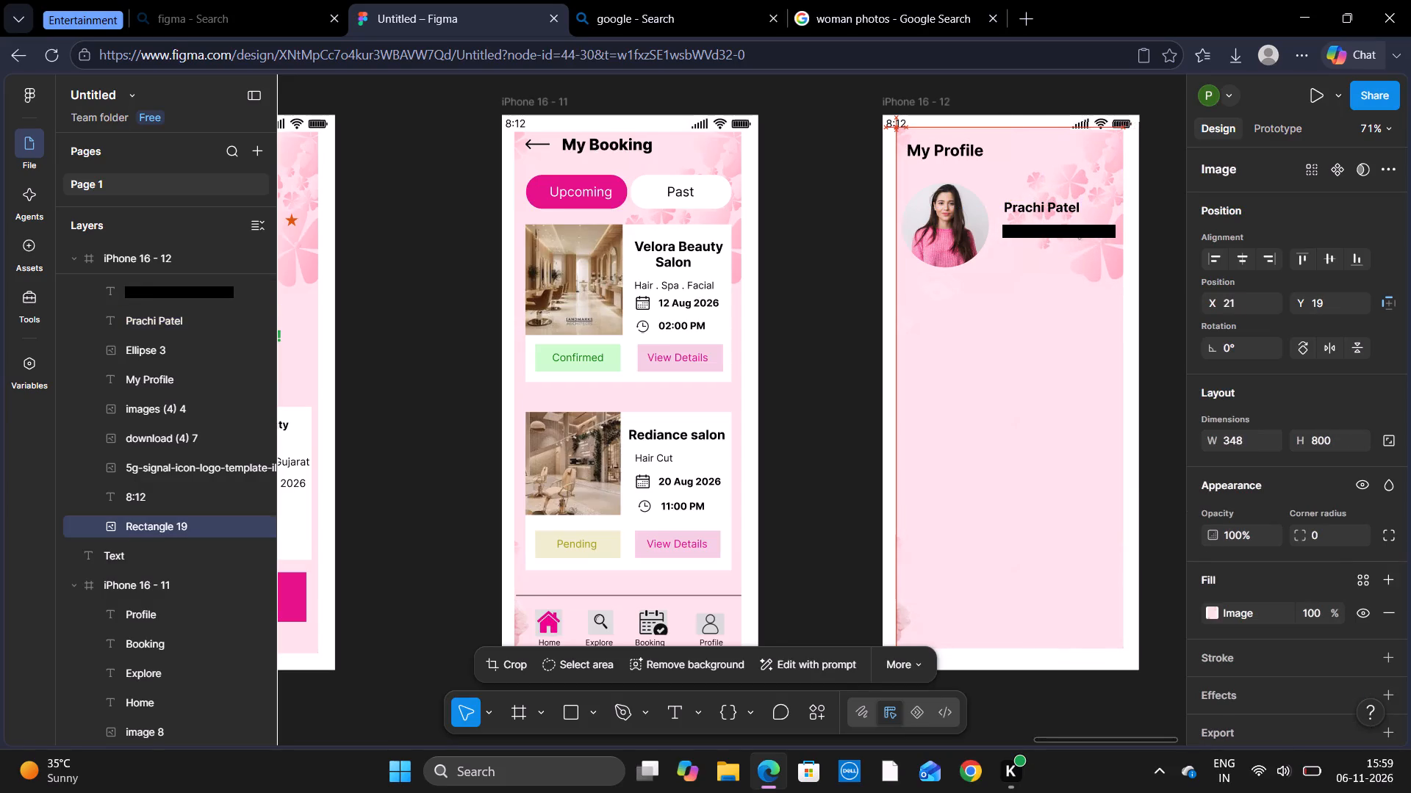
pyautogui.click(1164, 256)
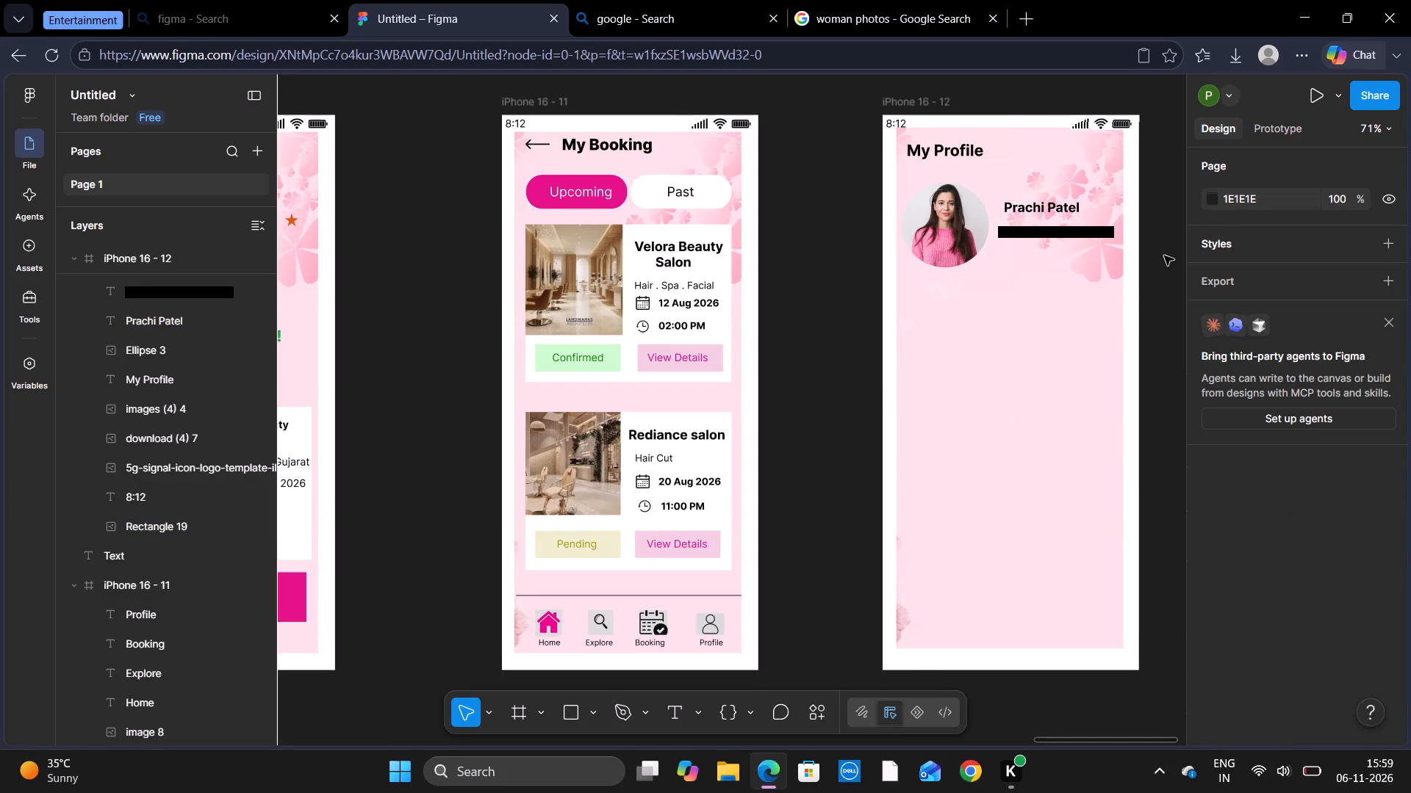
pyautogui.click(1092, 253)
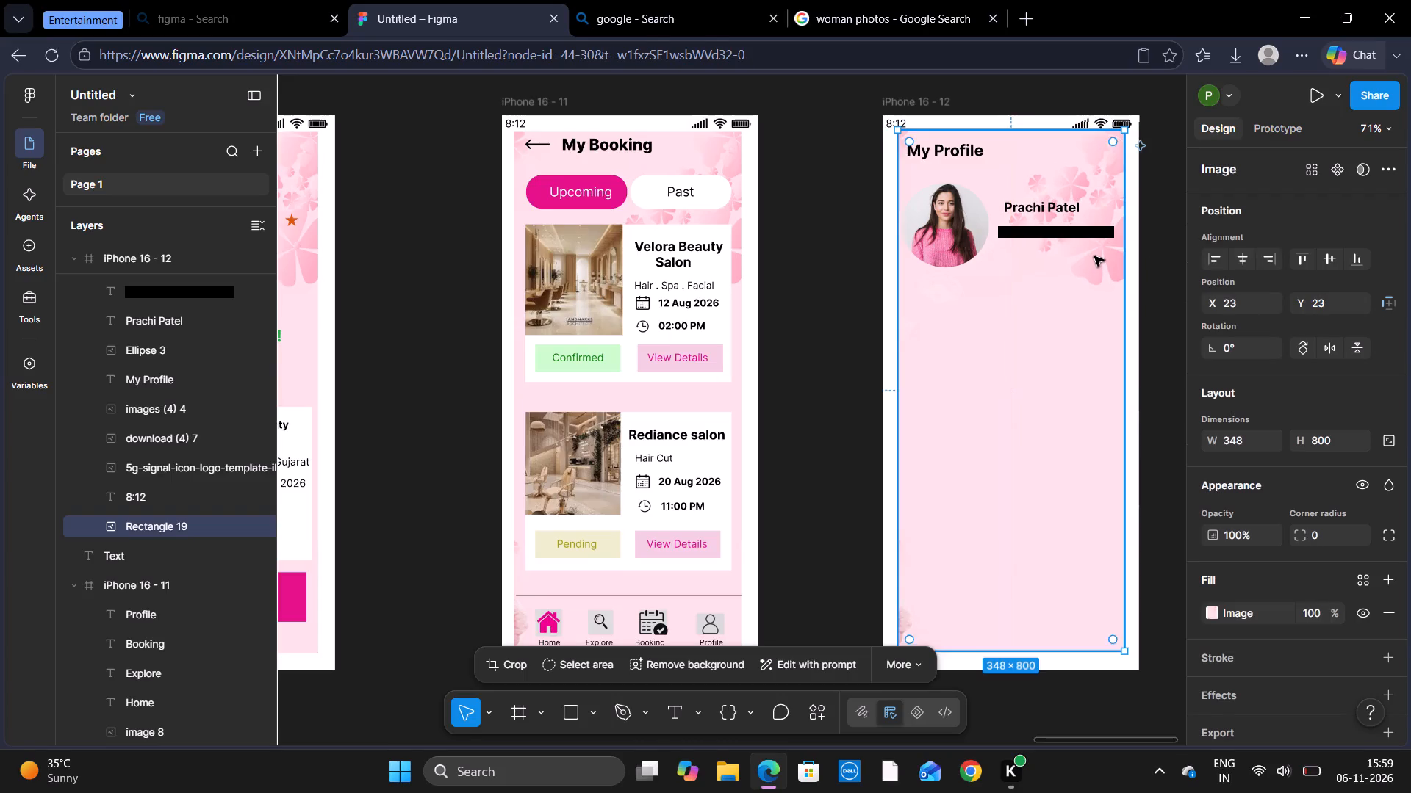
pyautogui.click(1177, 264)
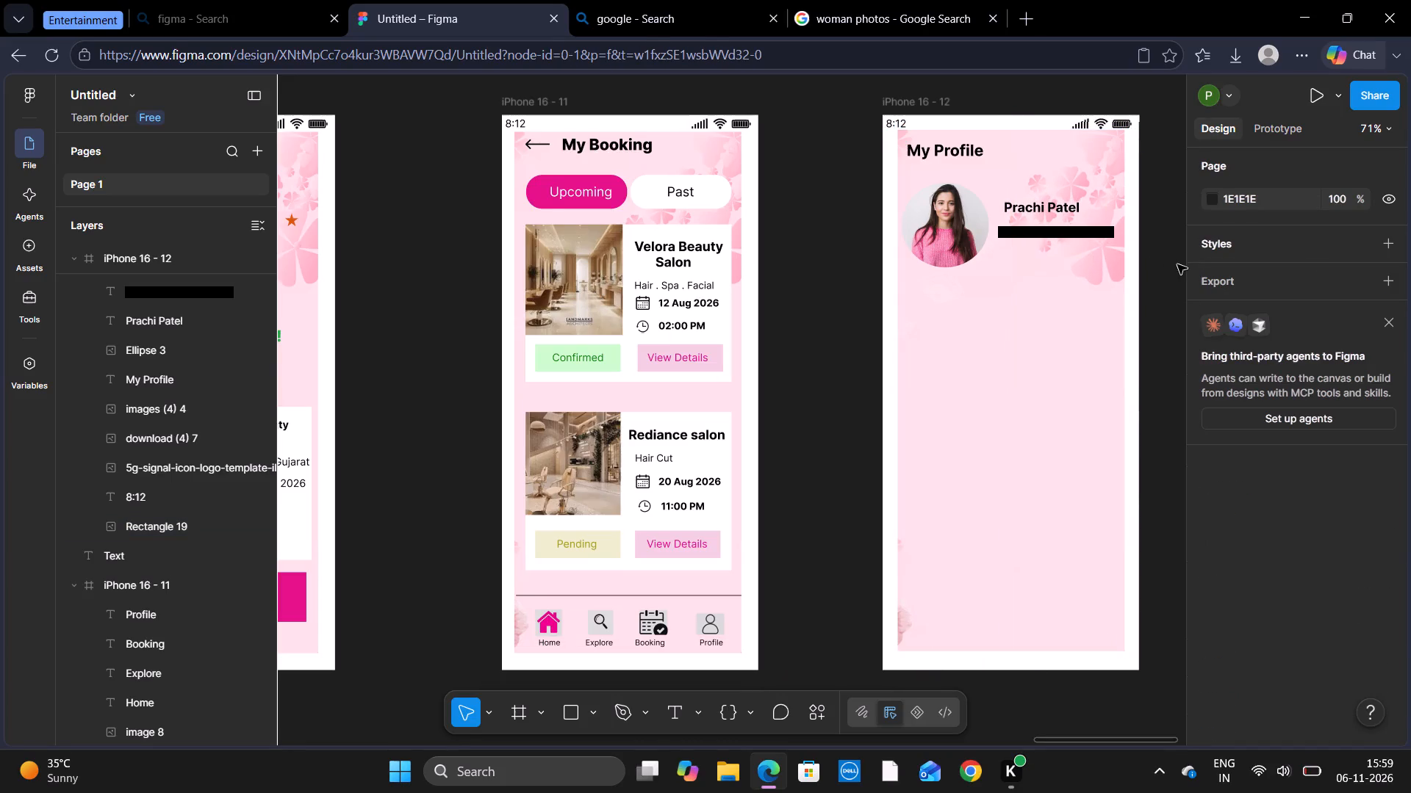
# Start a new text line beneath the e-mail address, at about X 195, Y 210.
pyautogui.click(674, 711)
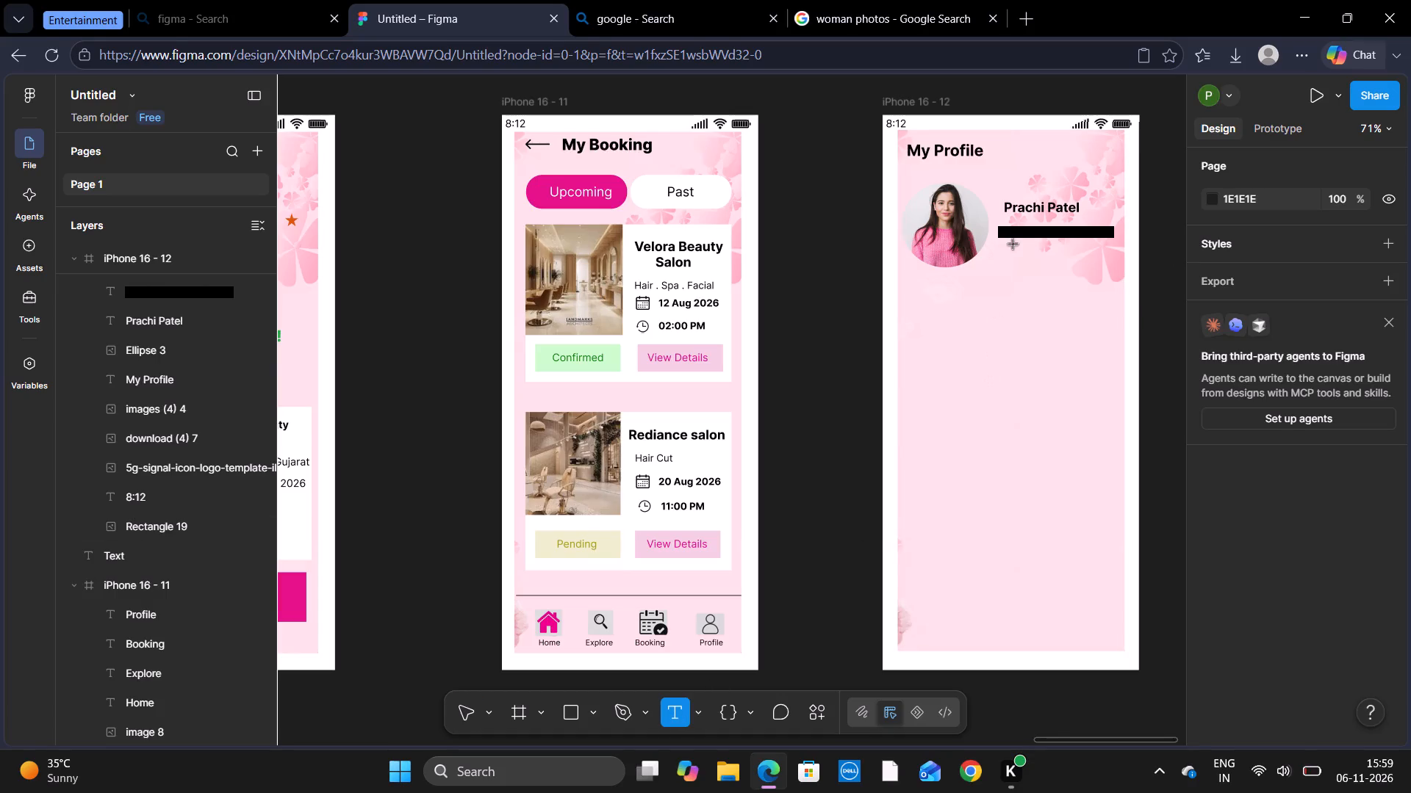
pyautogui.click(1010, 251)
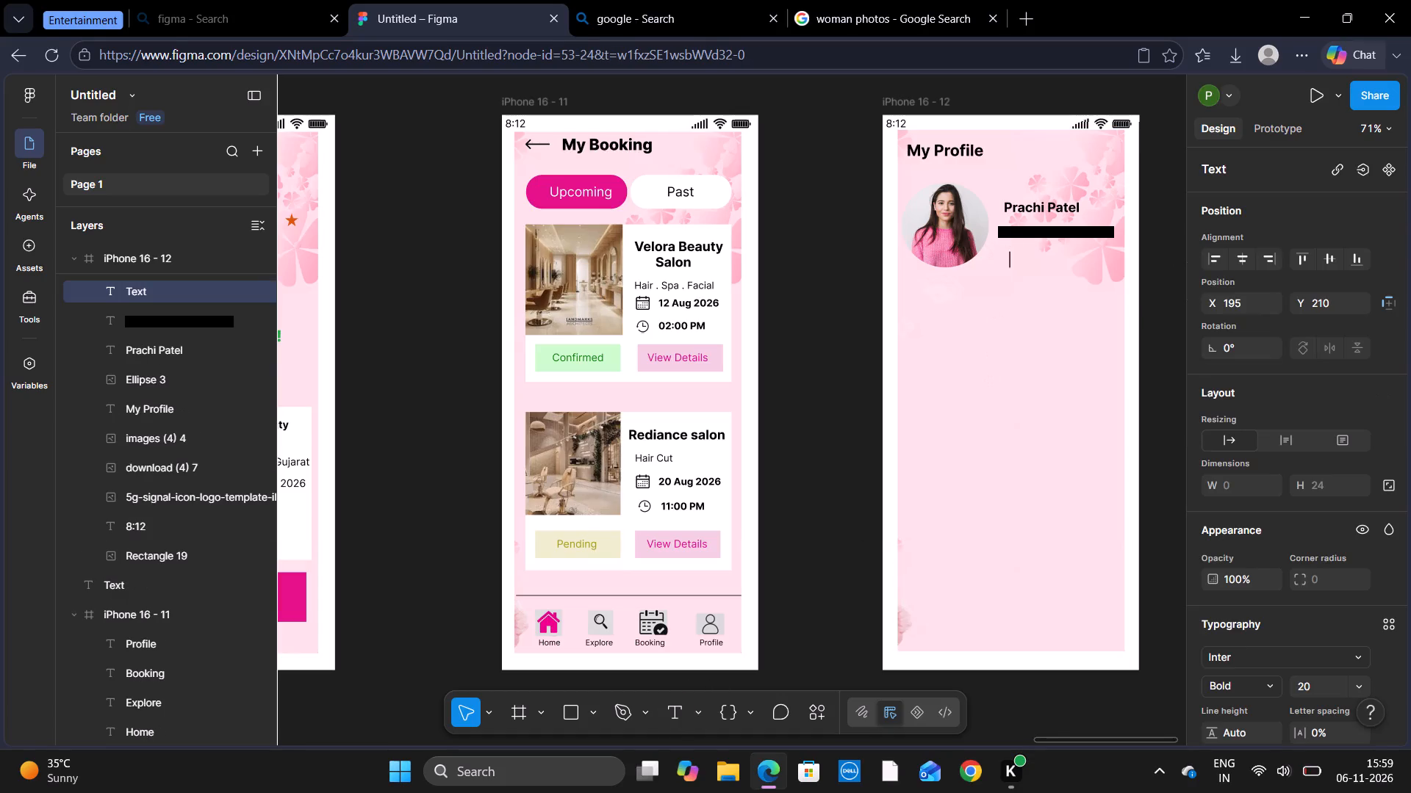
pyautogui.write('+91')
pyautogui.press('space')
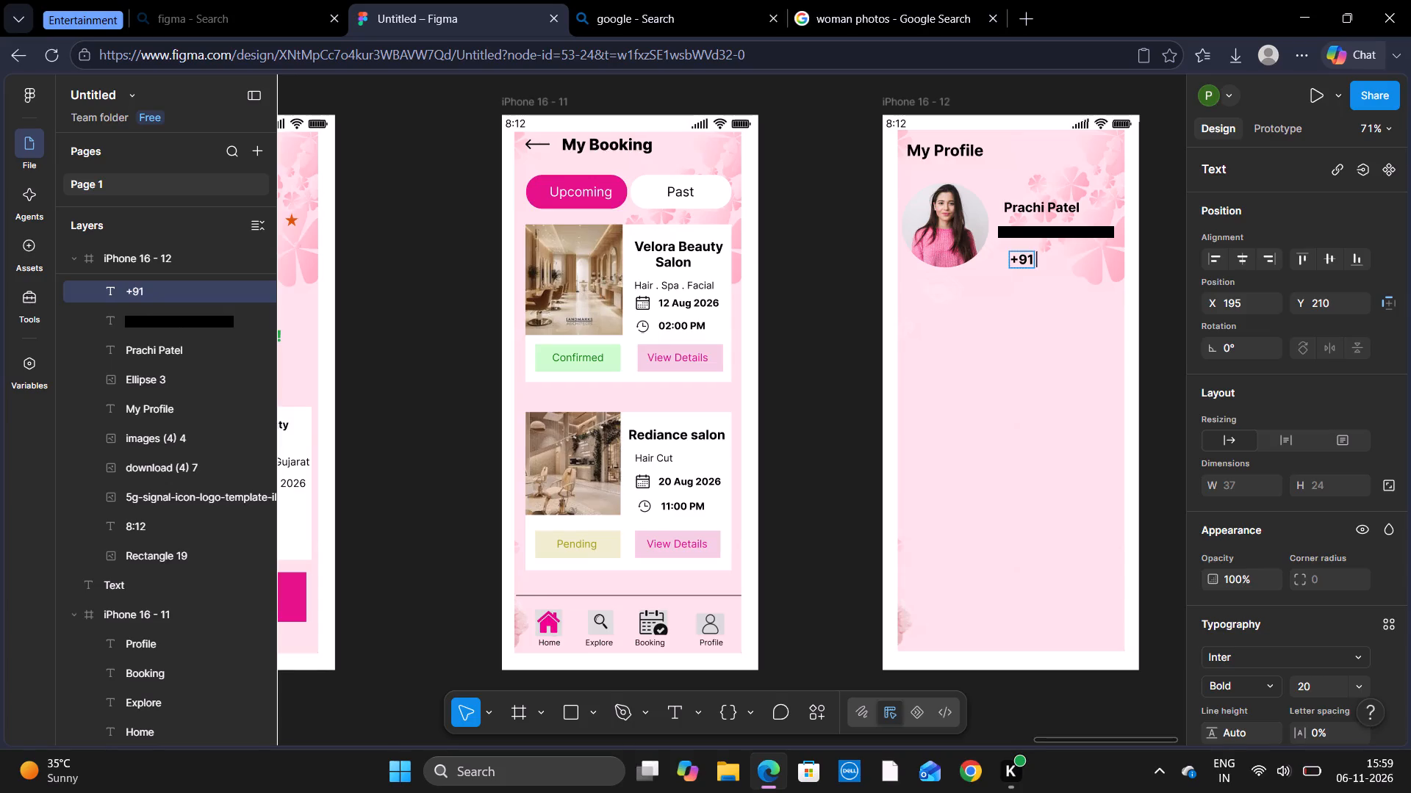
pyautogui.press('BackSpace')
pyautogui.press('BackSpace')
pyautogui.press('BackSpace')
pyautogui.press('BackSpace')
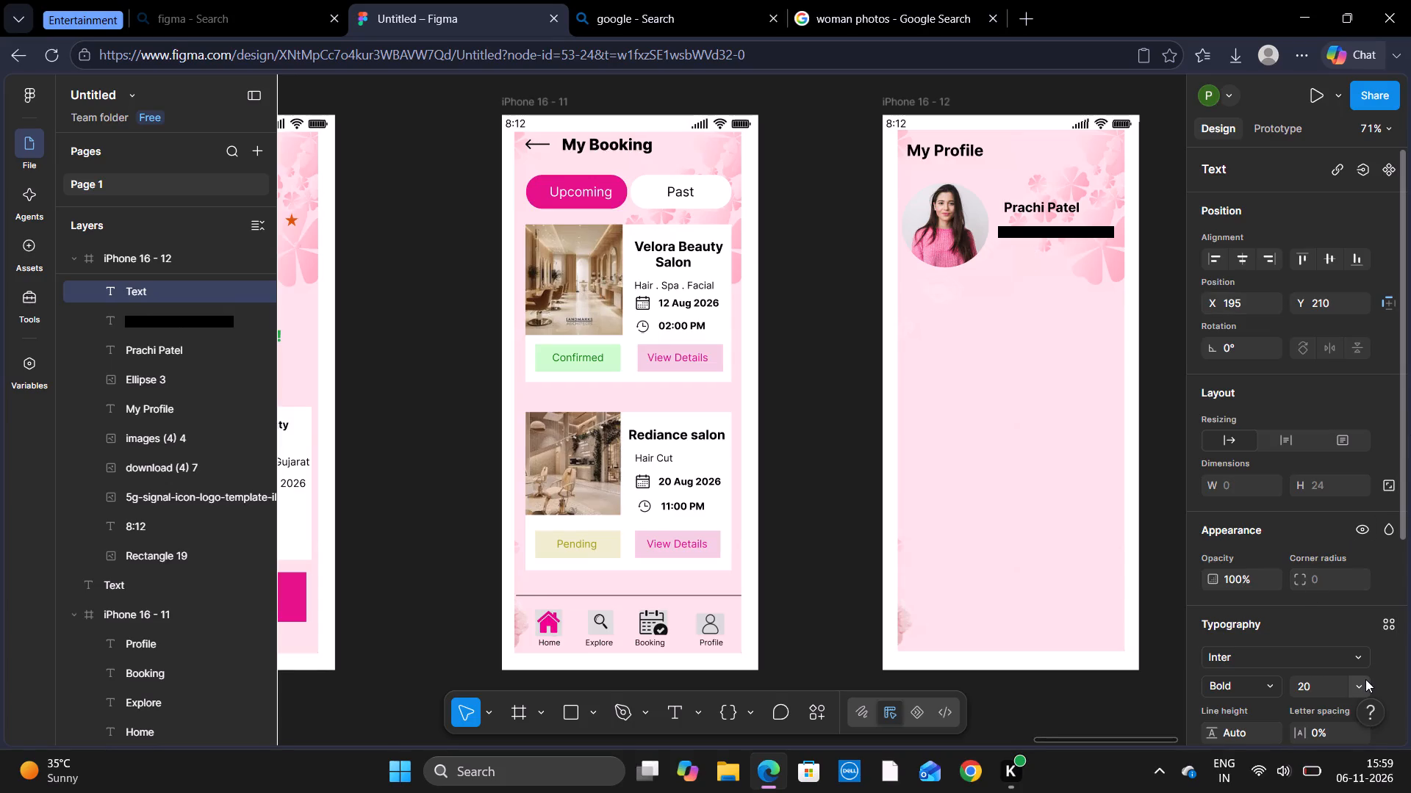
# Set the new text line's size to 16 and open its font weight choices.
pyautogui.click(1365, 679)
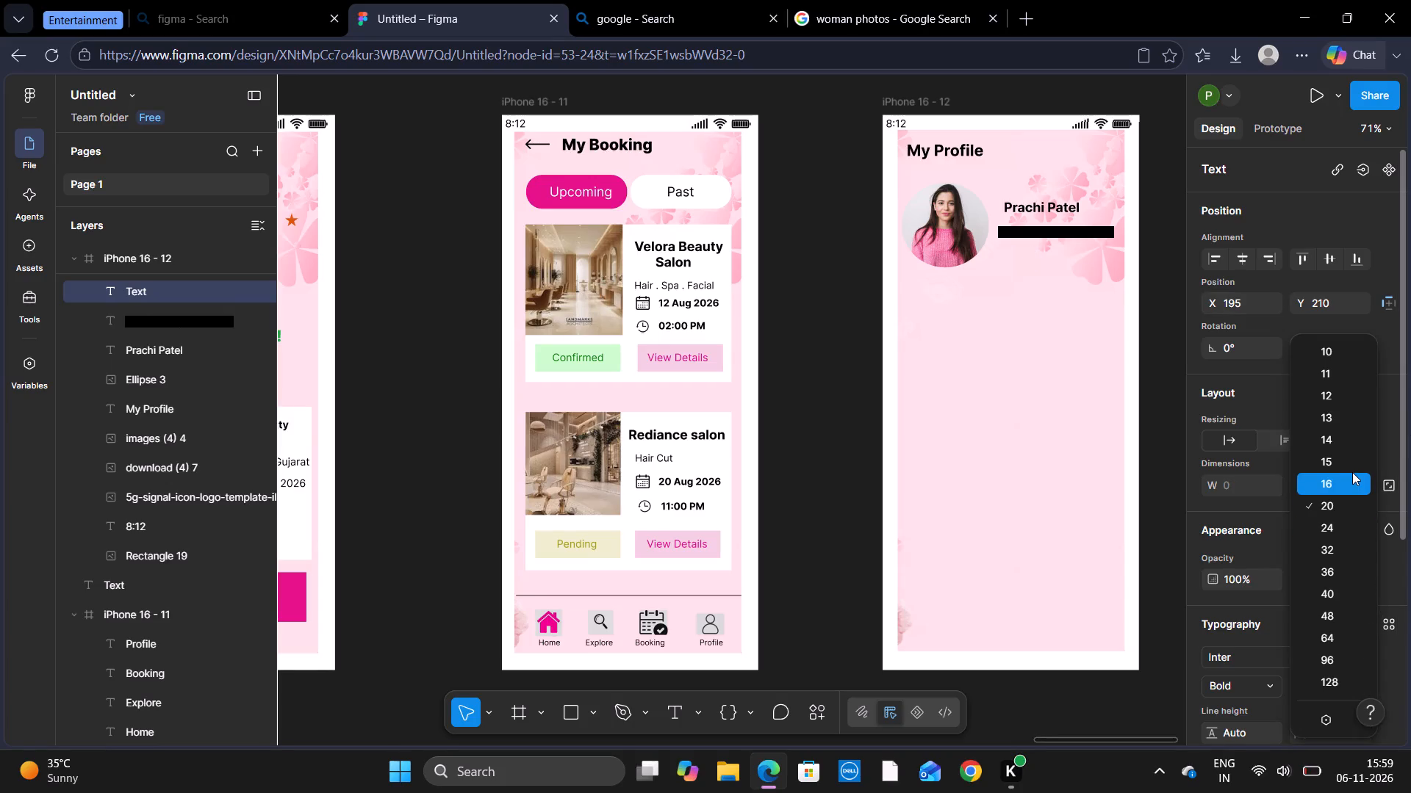
pyautogui.click(1352, 472)
pyautogui.click(1271, 681)
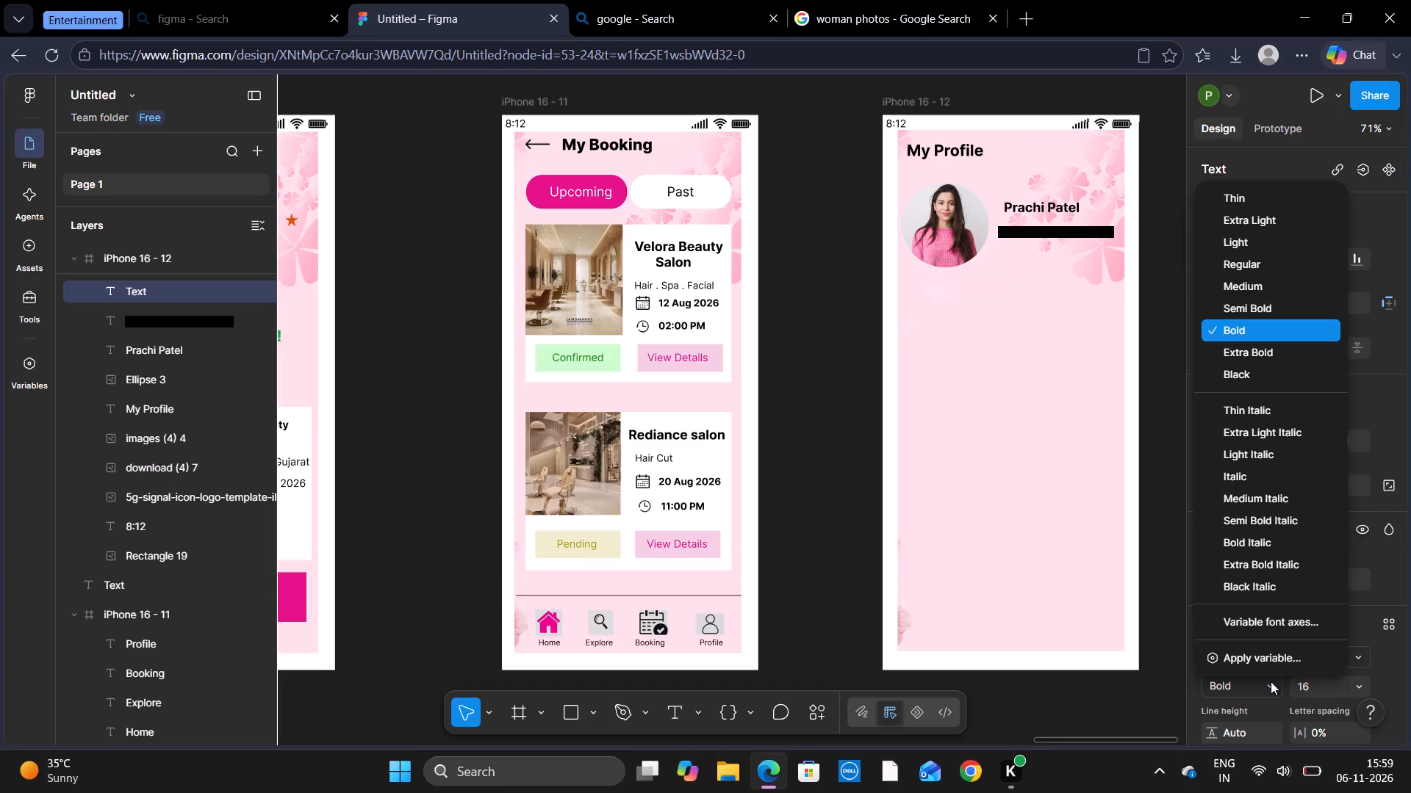
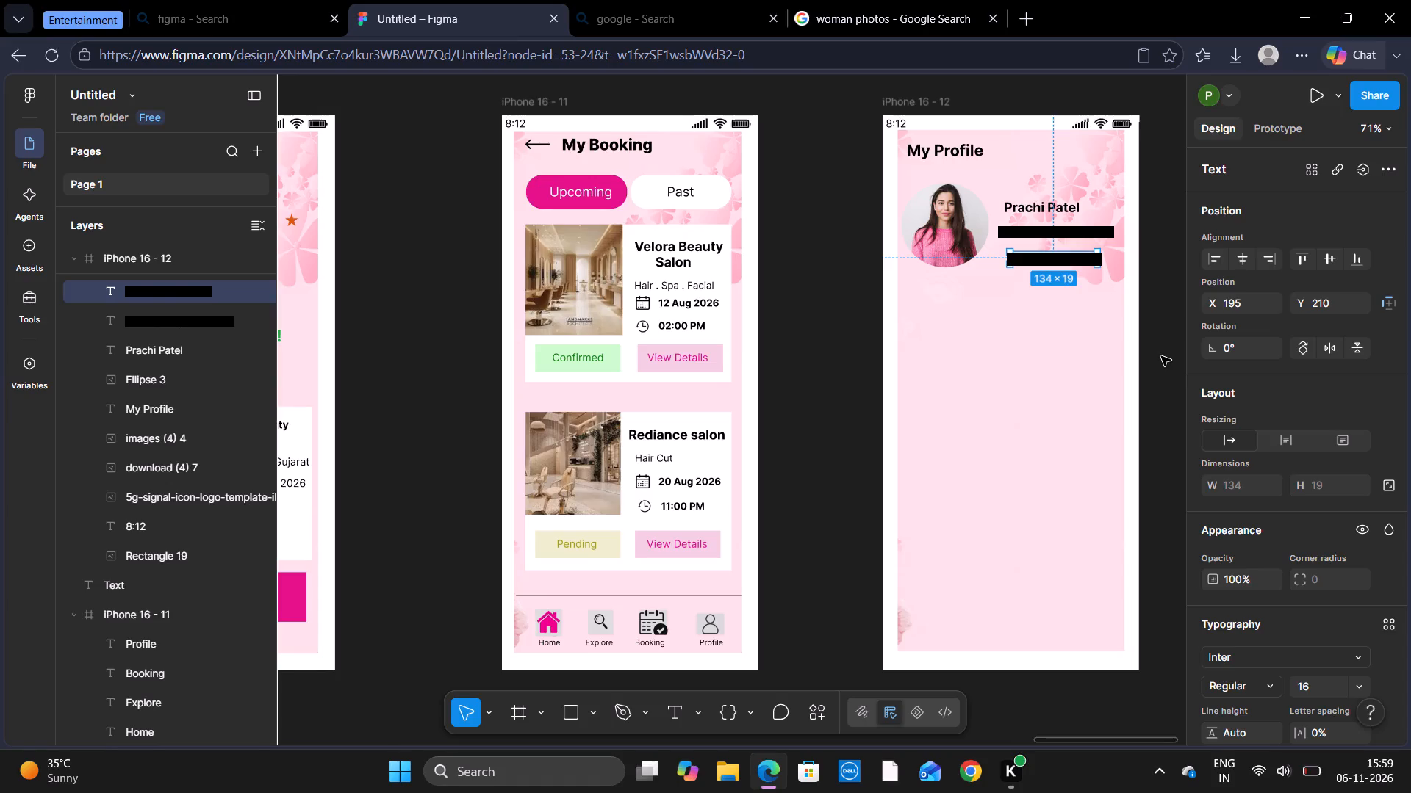
# Move the phone number line up closer beneath the e-mail address, to about X 186, Y 203.
pyautogui.click(1084, 284)
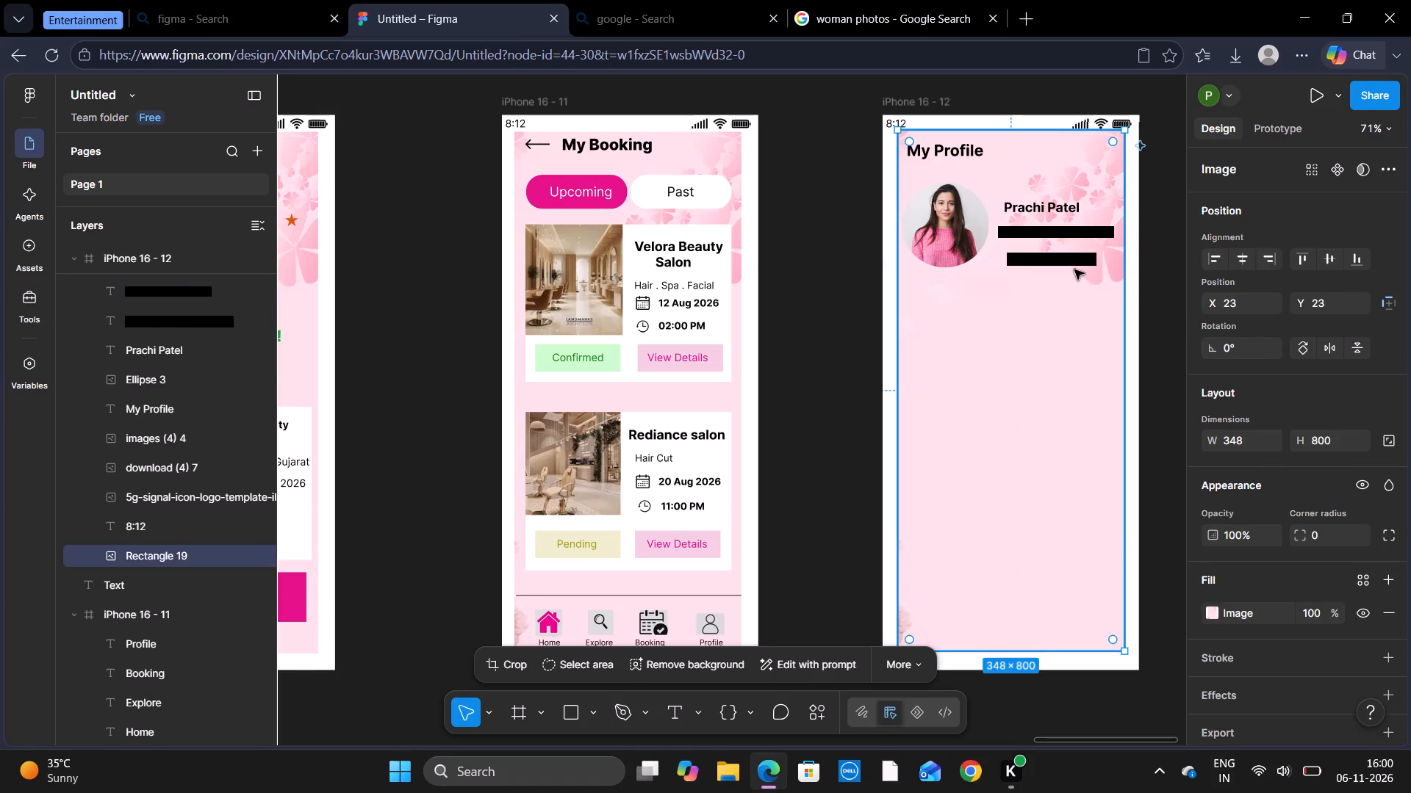
pyautogui.click(1071, 263)
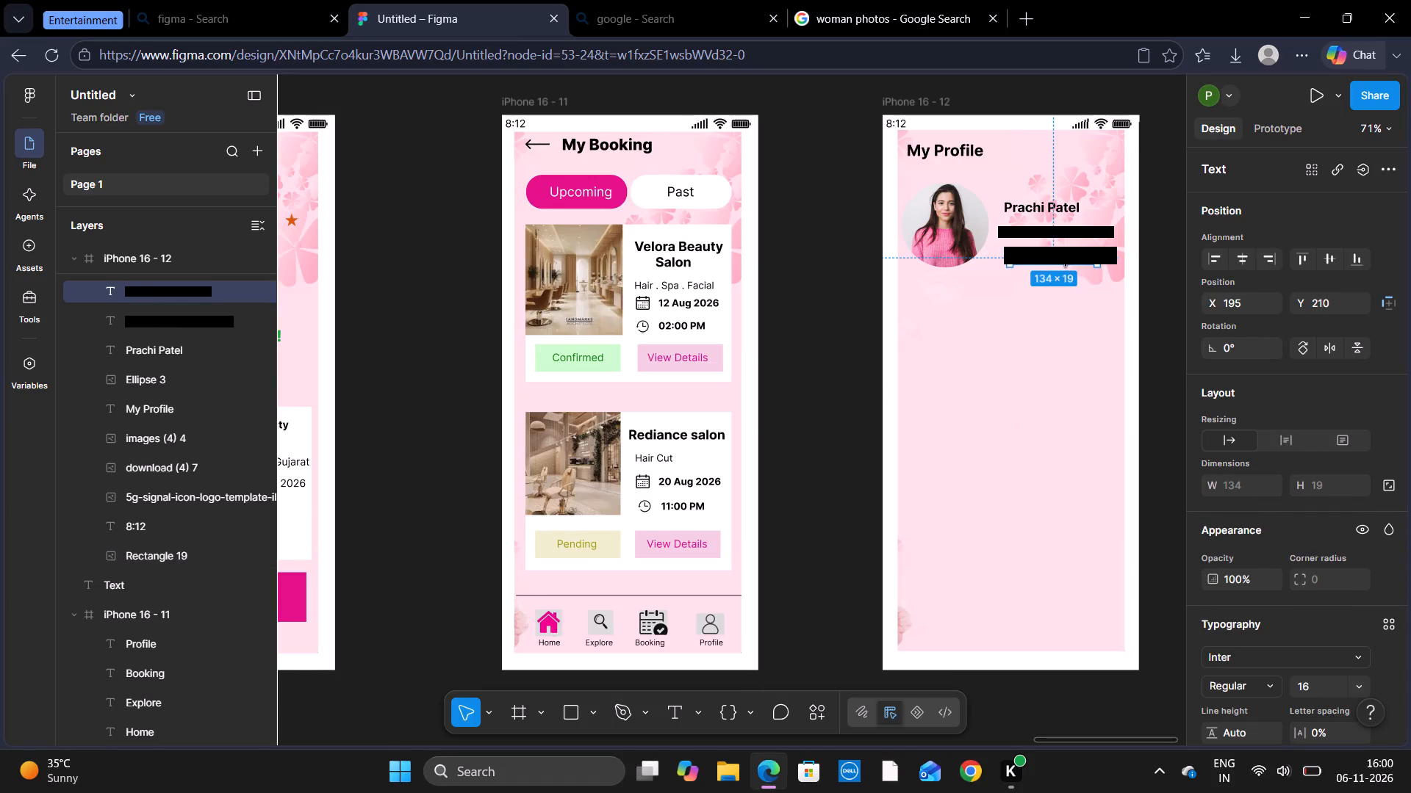
pyautogui.moveTo(1061, 256); pyautogui.dragTo(1051, 250)
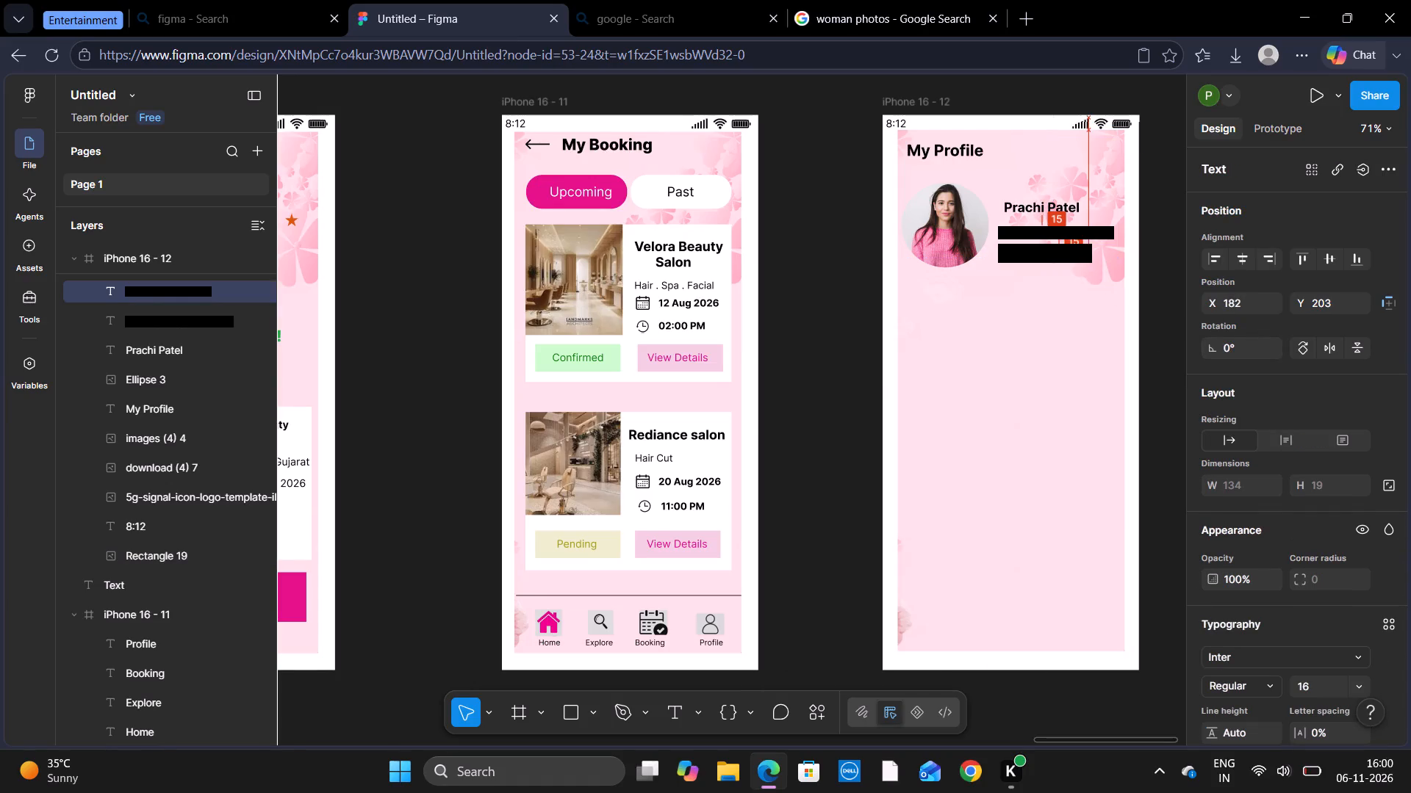
pyautogui.moveTo(1051, 250); pyautogui.dragTo(1050, 249)
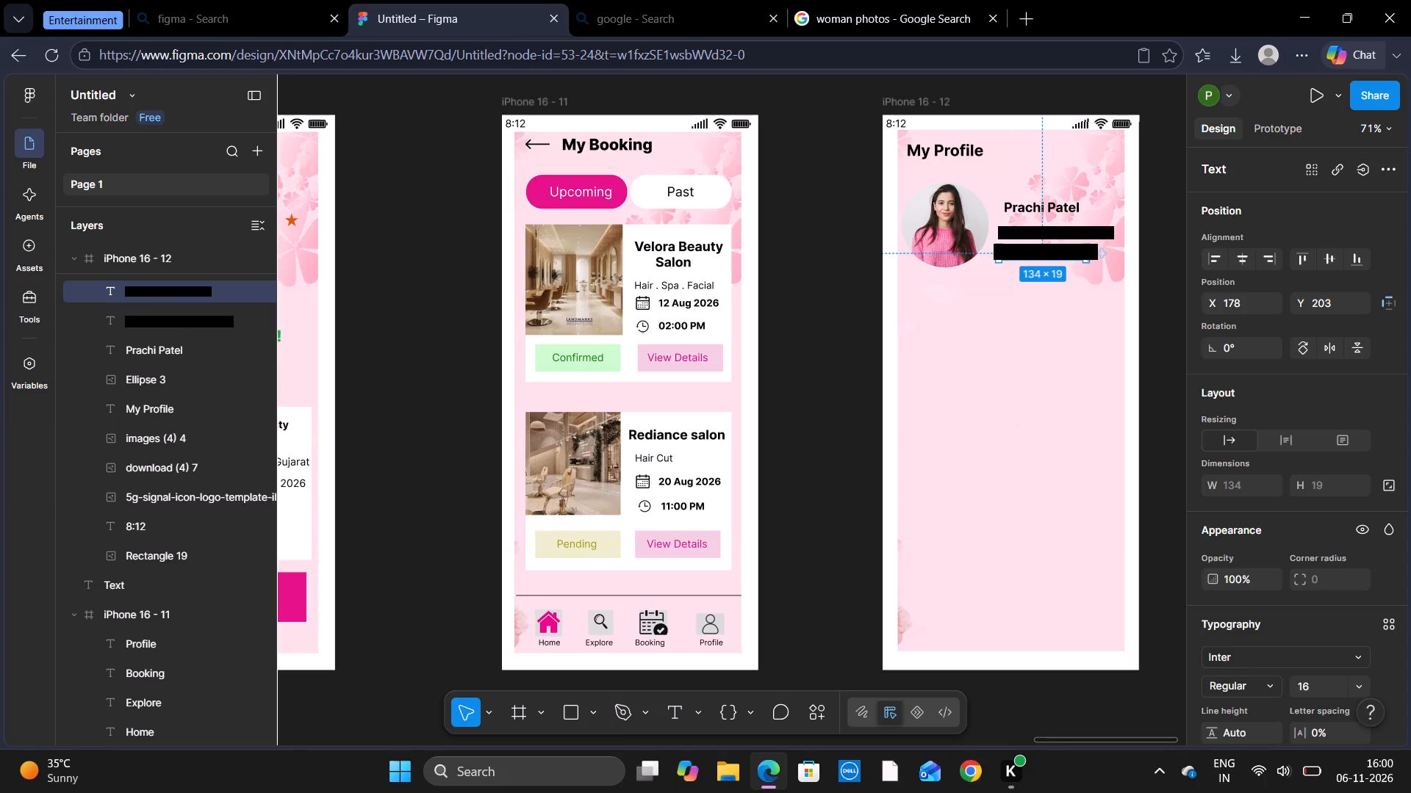
pyautogui.click(1051, 256)
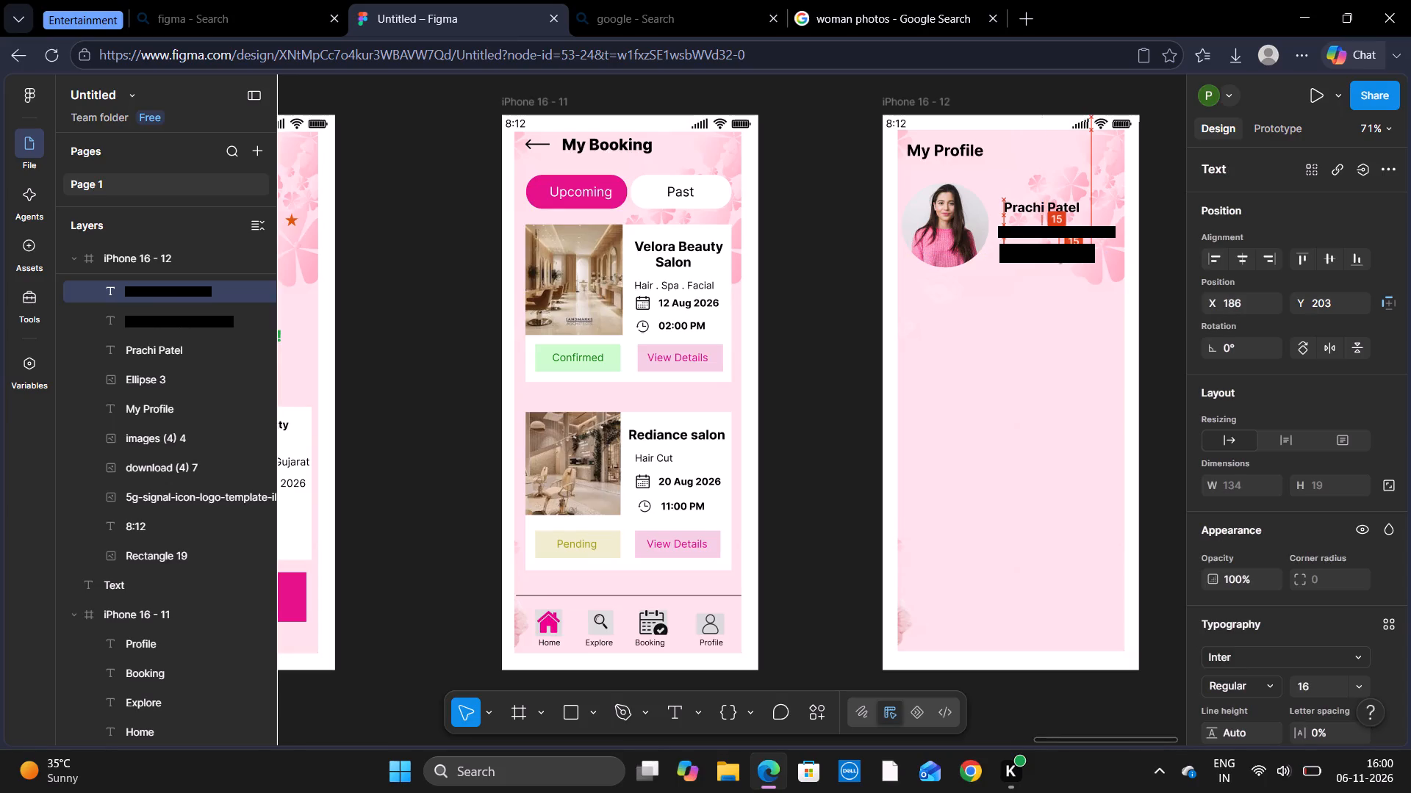
pyautogui.click(1172, 279)
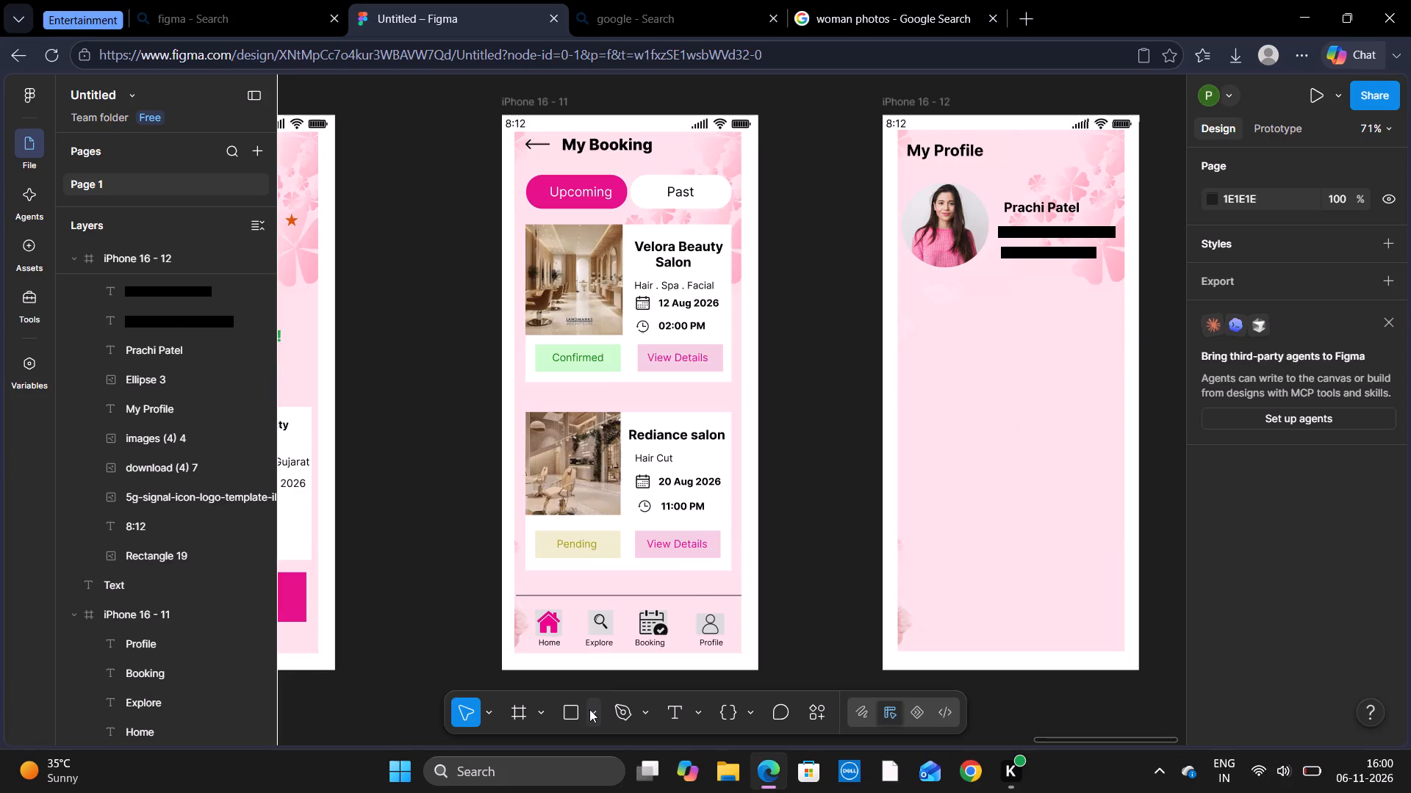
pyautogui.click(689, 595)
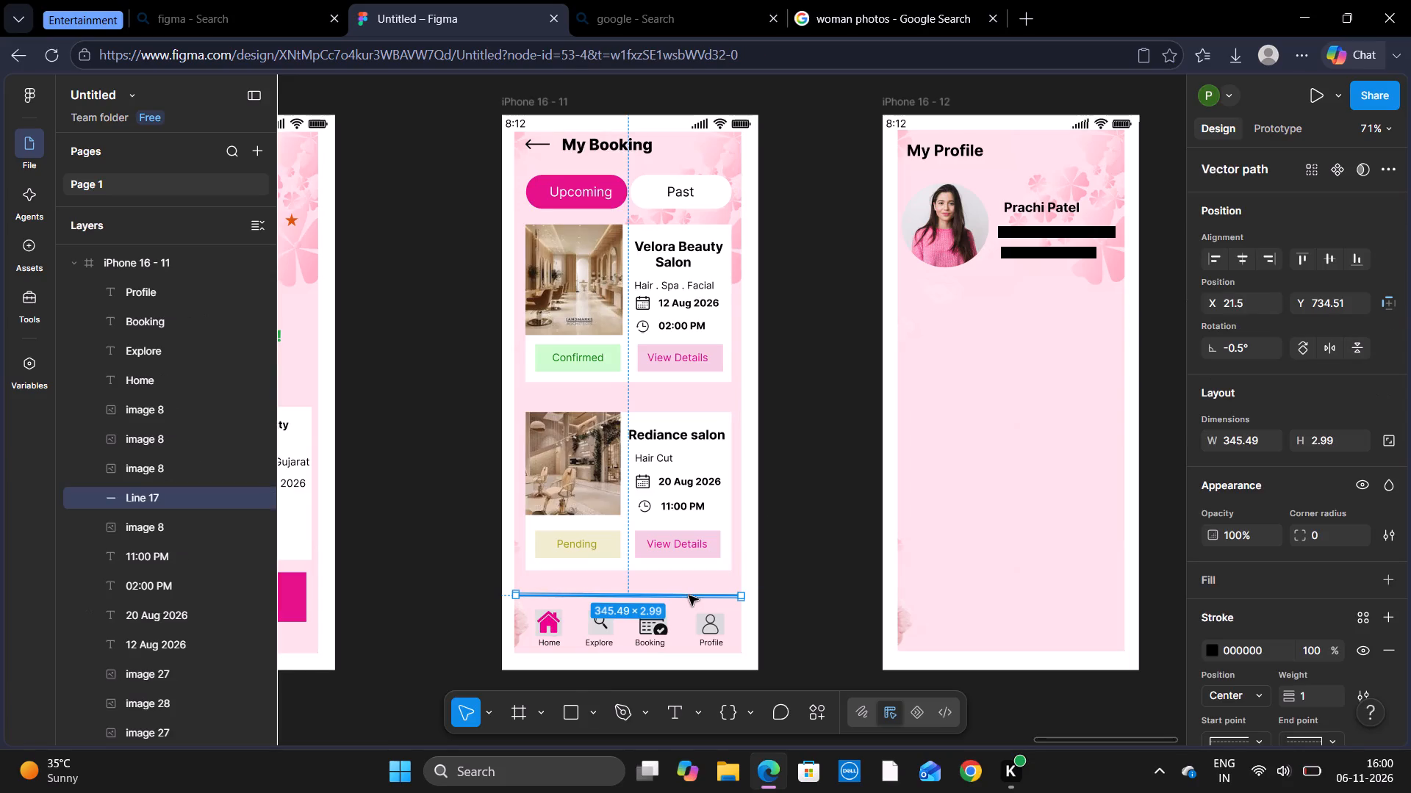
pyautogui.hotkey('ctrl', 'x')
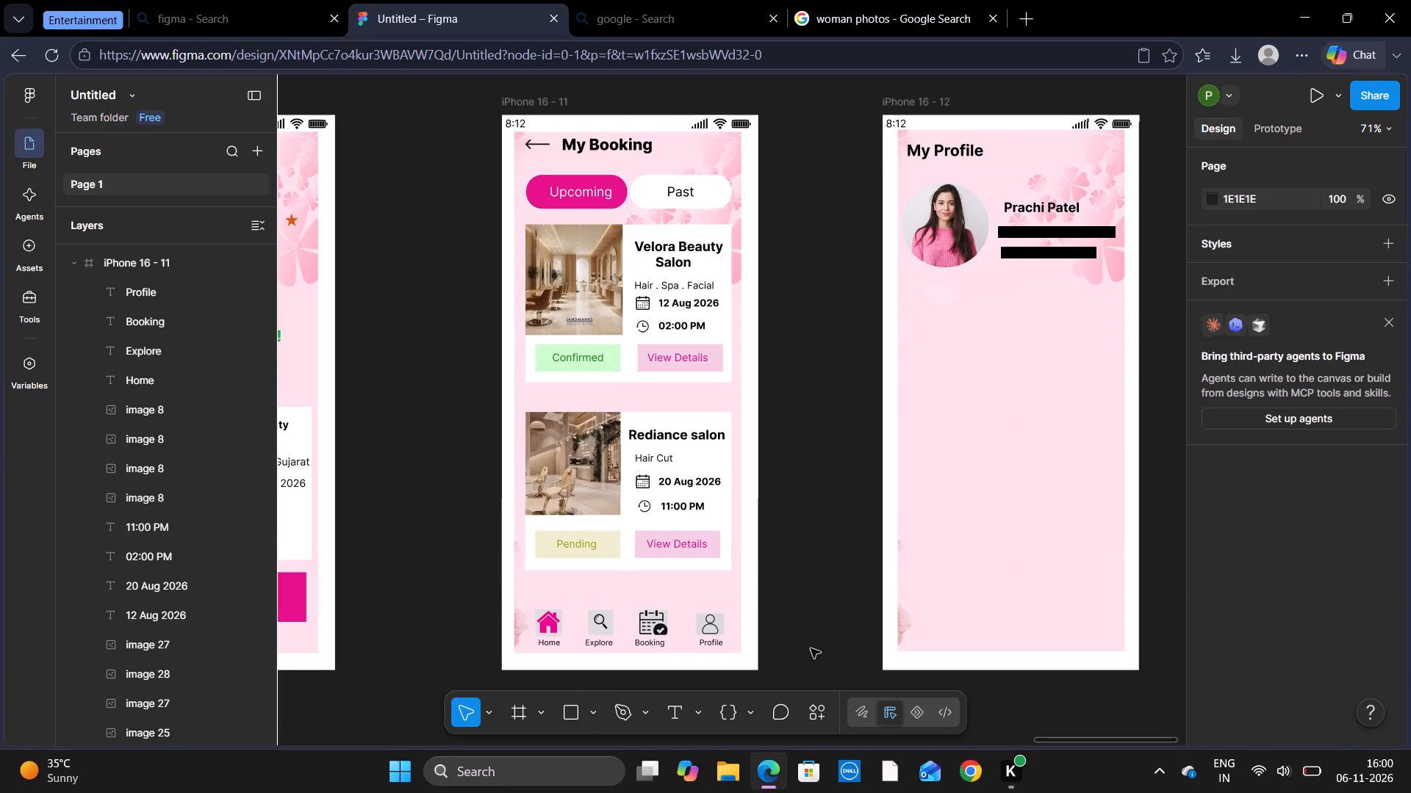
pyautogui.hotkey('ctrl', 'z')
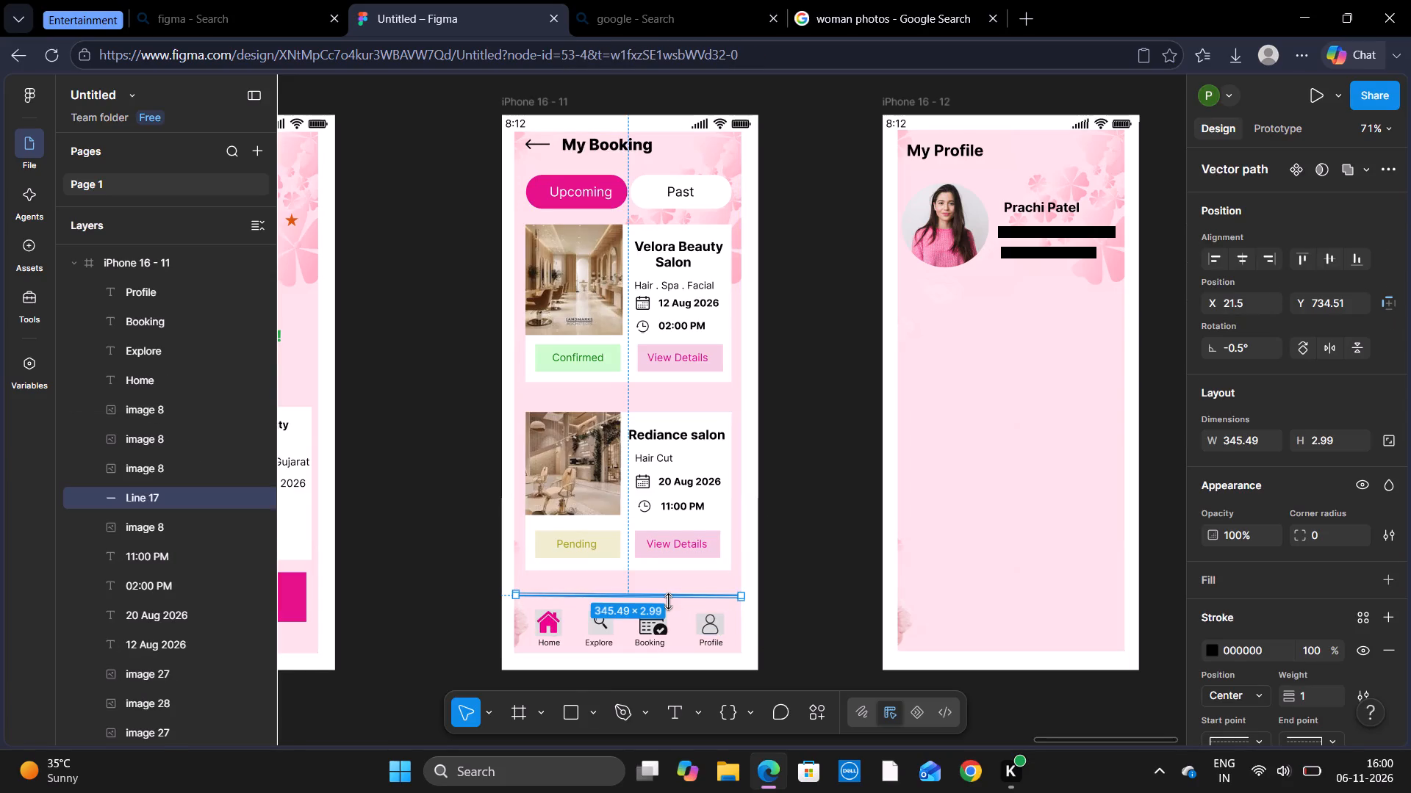
# Copy the divider line above My Booking's bottom navigation onto the My Profile screen, below the photo at about X 21, Y 283.
pyautogui.hotkey('ctrl', 'c')
pyautogui.hotkey('ctrl', 'v')
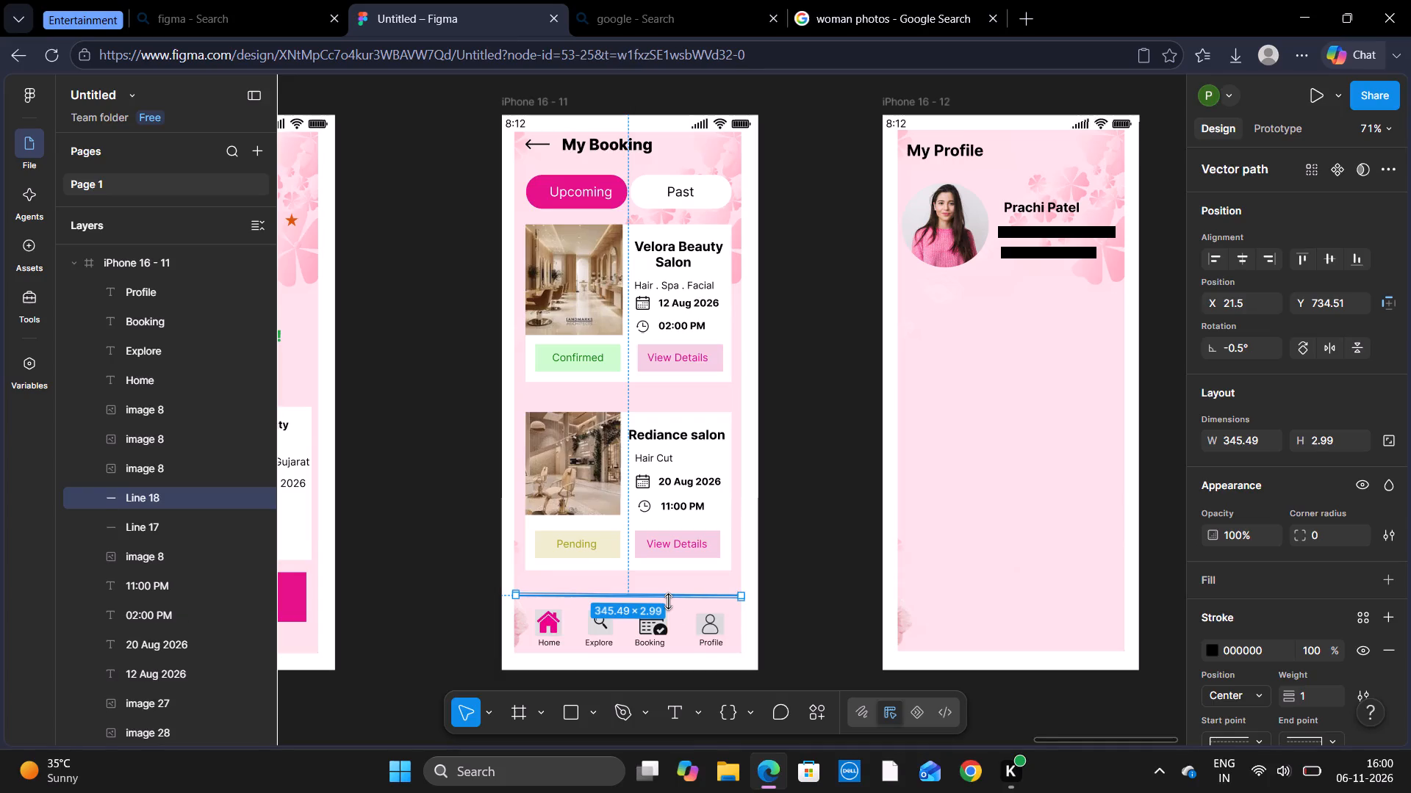
pyautogui.click(796, 586)
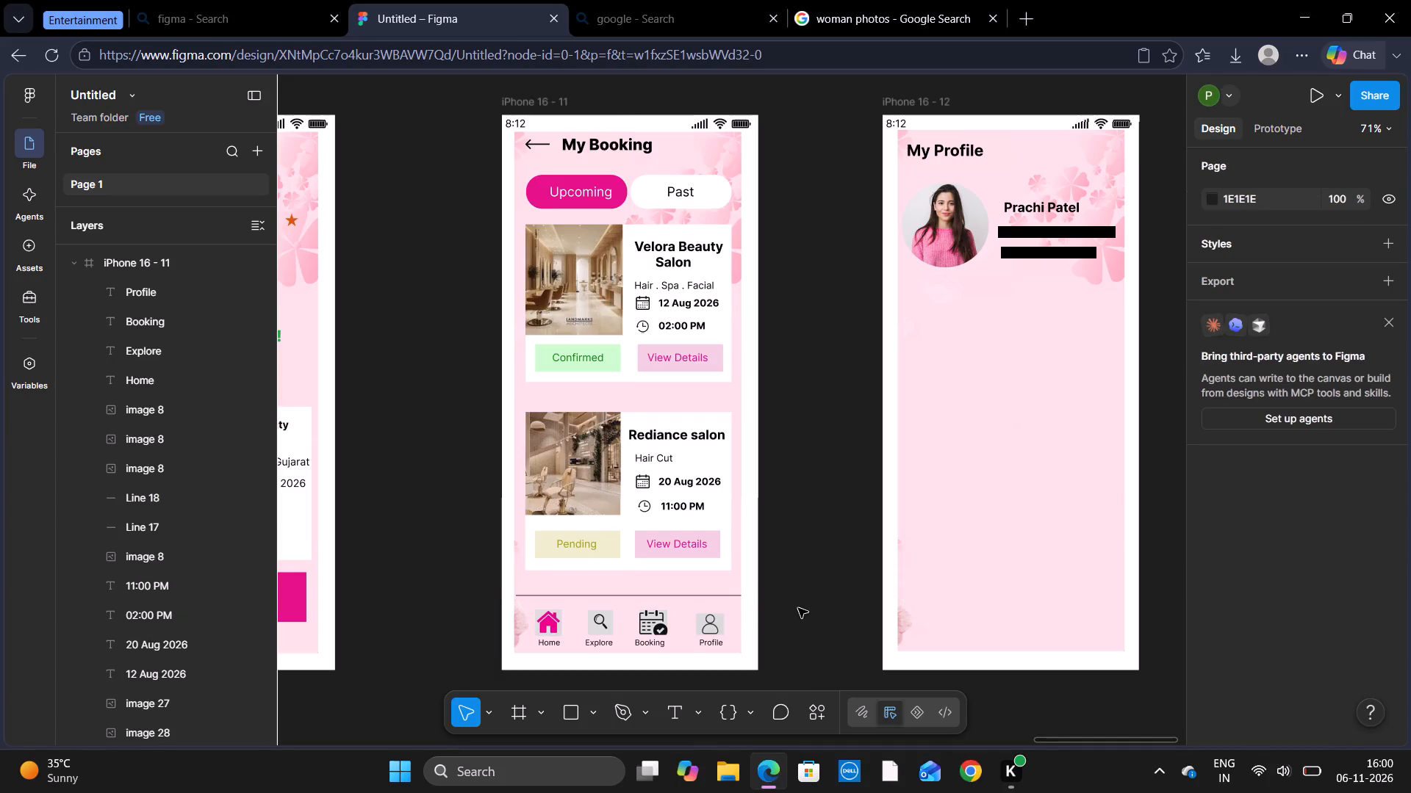
pyautogui.click(798, 608)
pyautogui.click(699, 597)
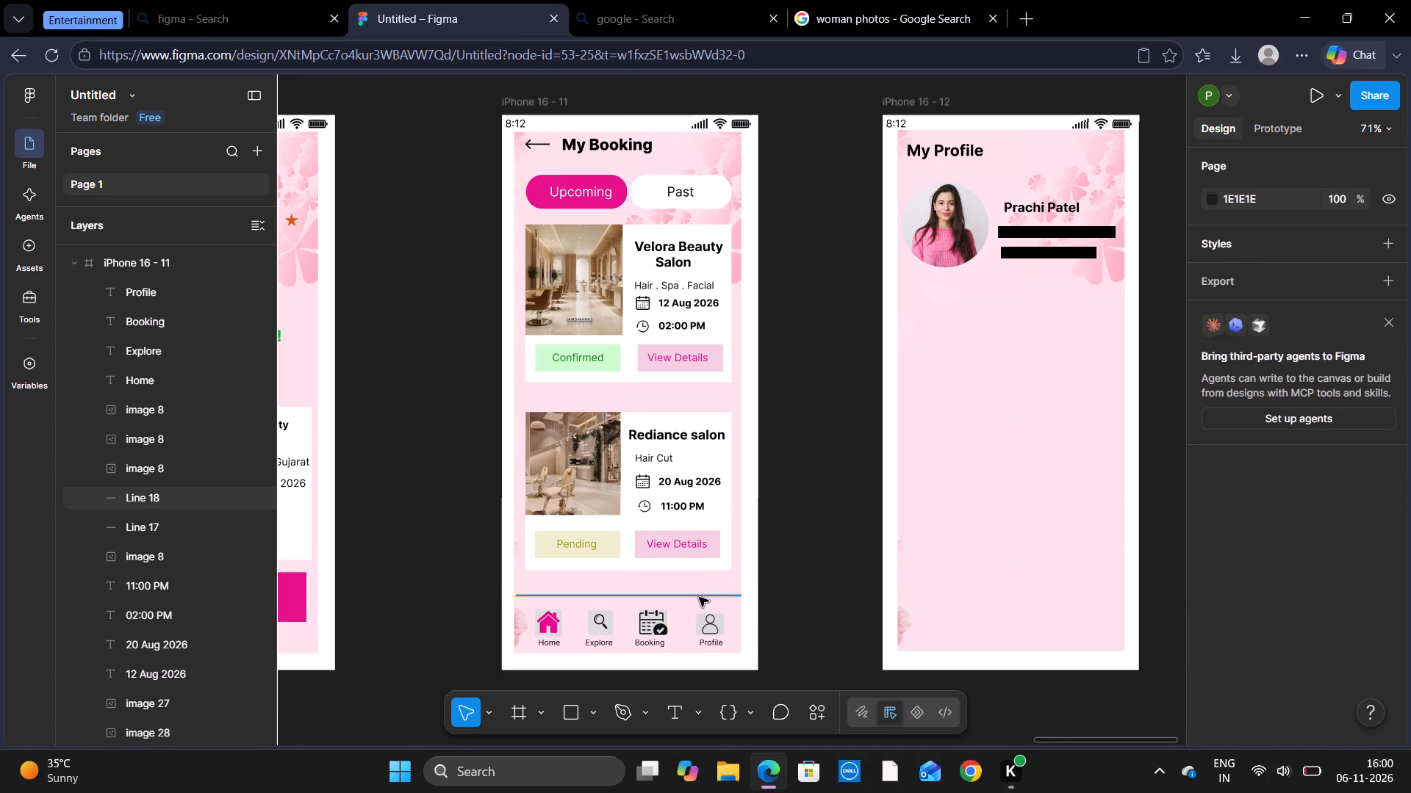
pyautogui.hotkey('ctrl', 'c')
pyautogui.hotkey('ctrl', 'v')
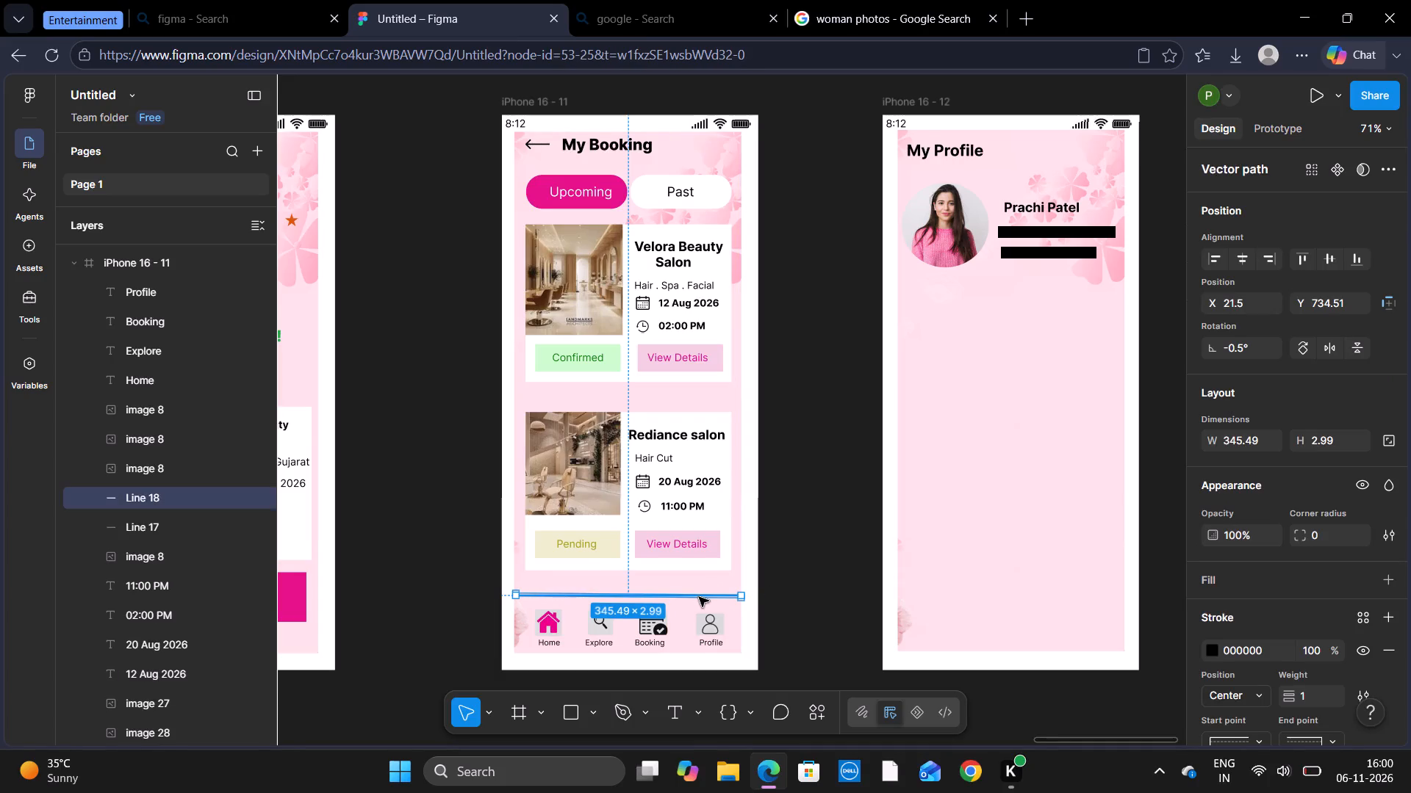
pyautogui.moveTo(699, 597); pyautogui.dragTo(1094, 294)
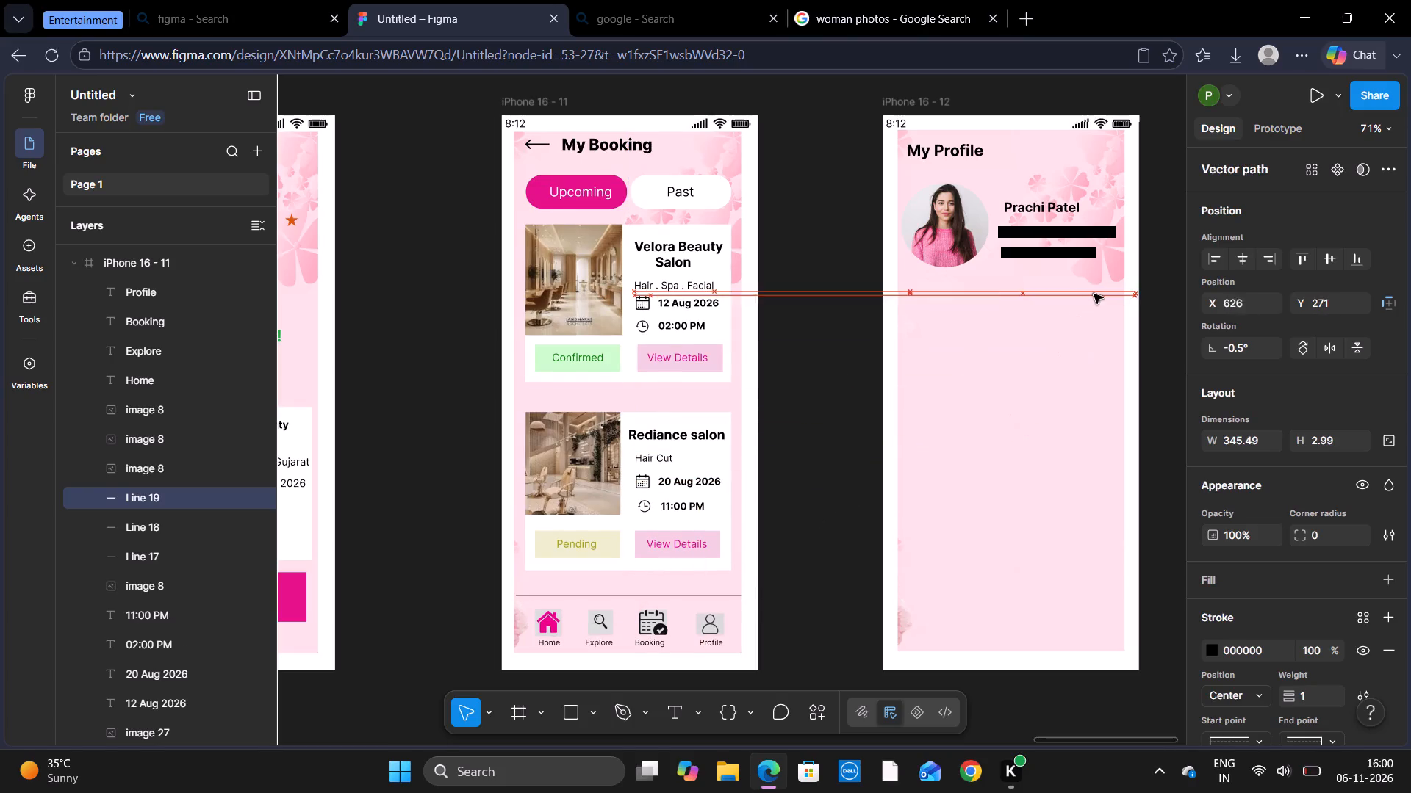
pyautogui.moveTo(1094, 294); pyautogui.dragTo(1068, 295)
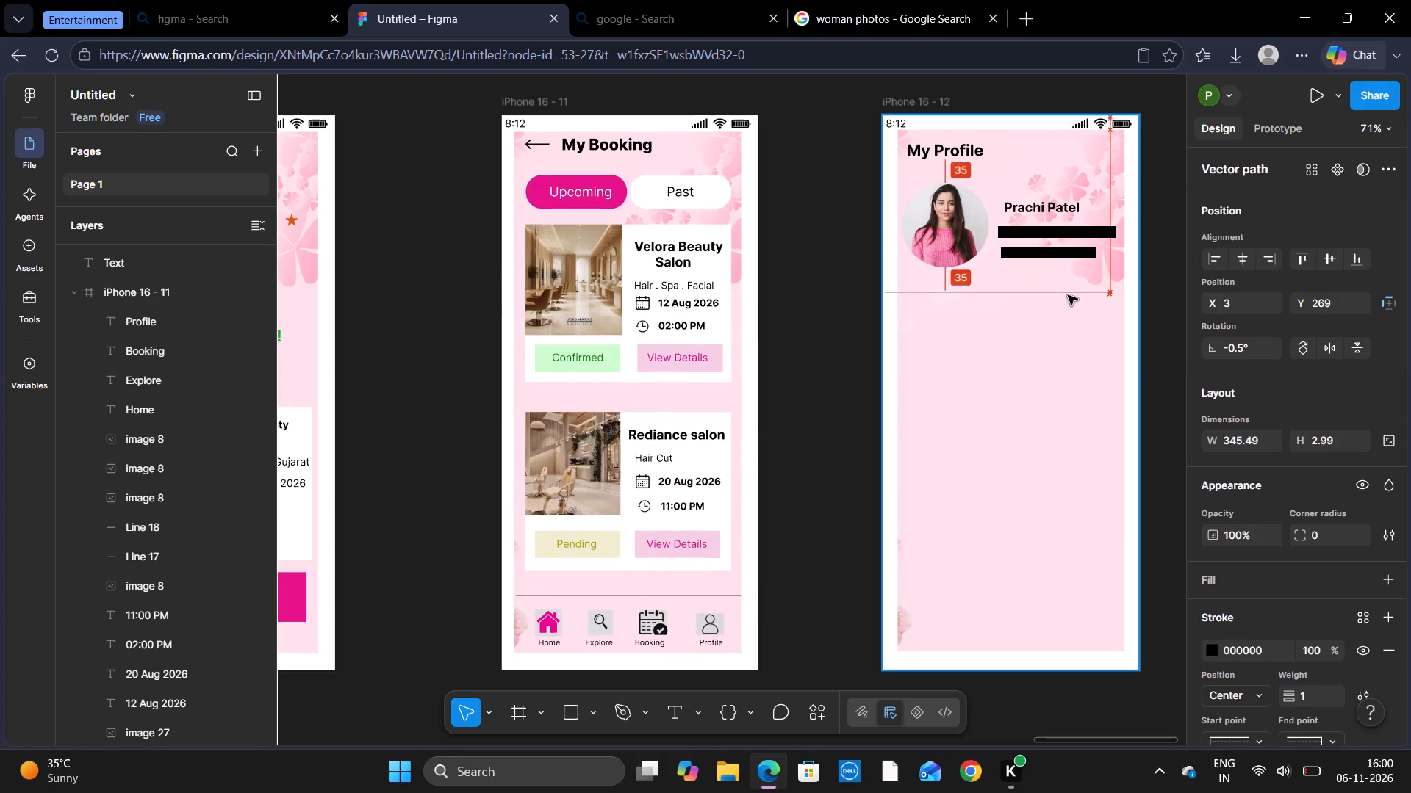
pyautogui.moveTo(1068, 295); pyautogui.dragTo(1083, 308)
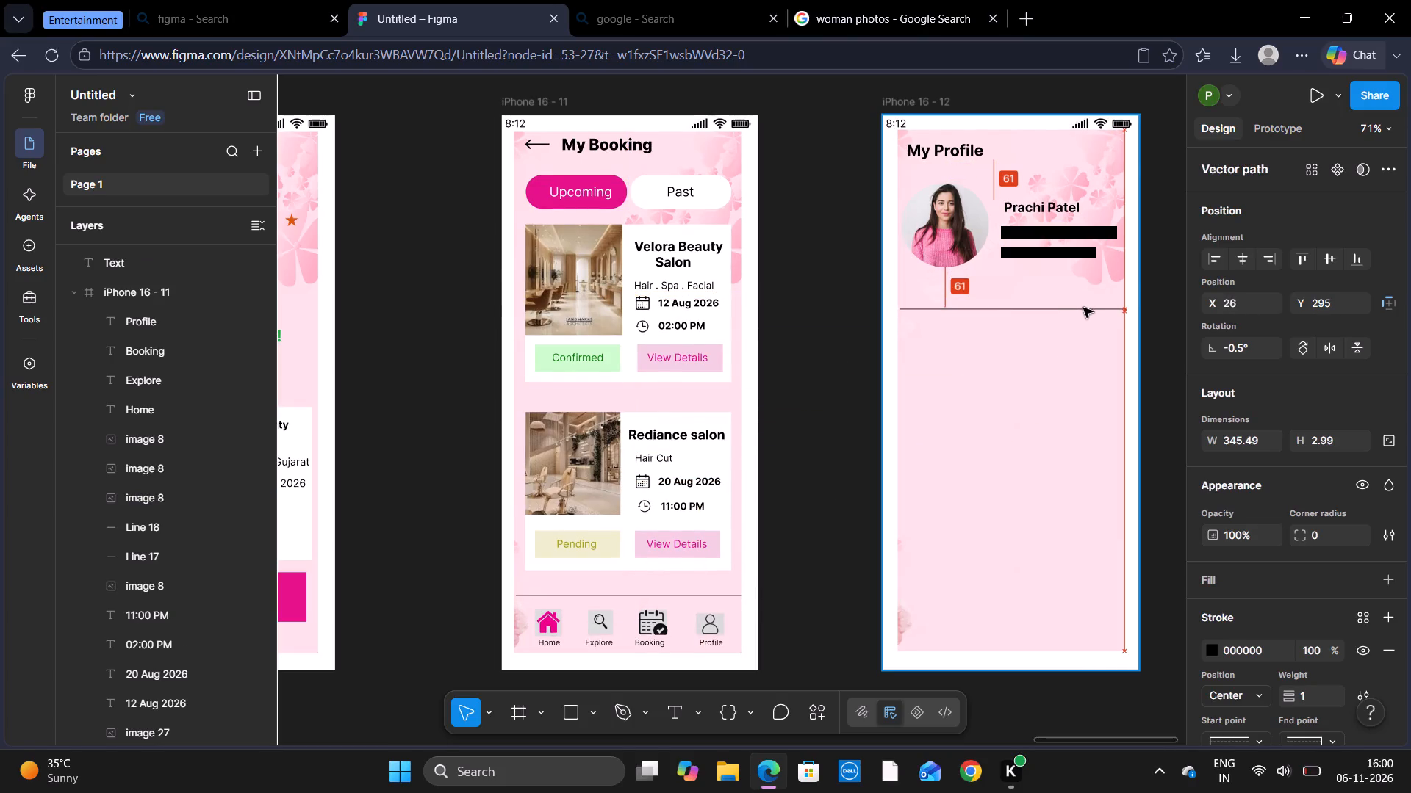
pyautogui.moveTo(1083, 308); pyautogui.dragTo(1080, 304)
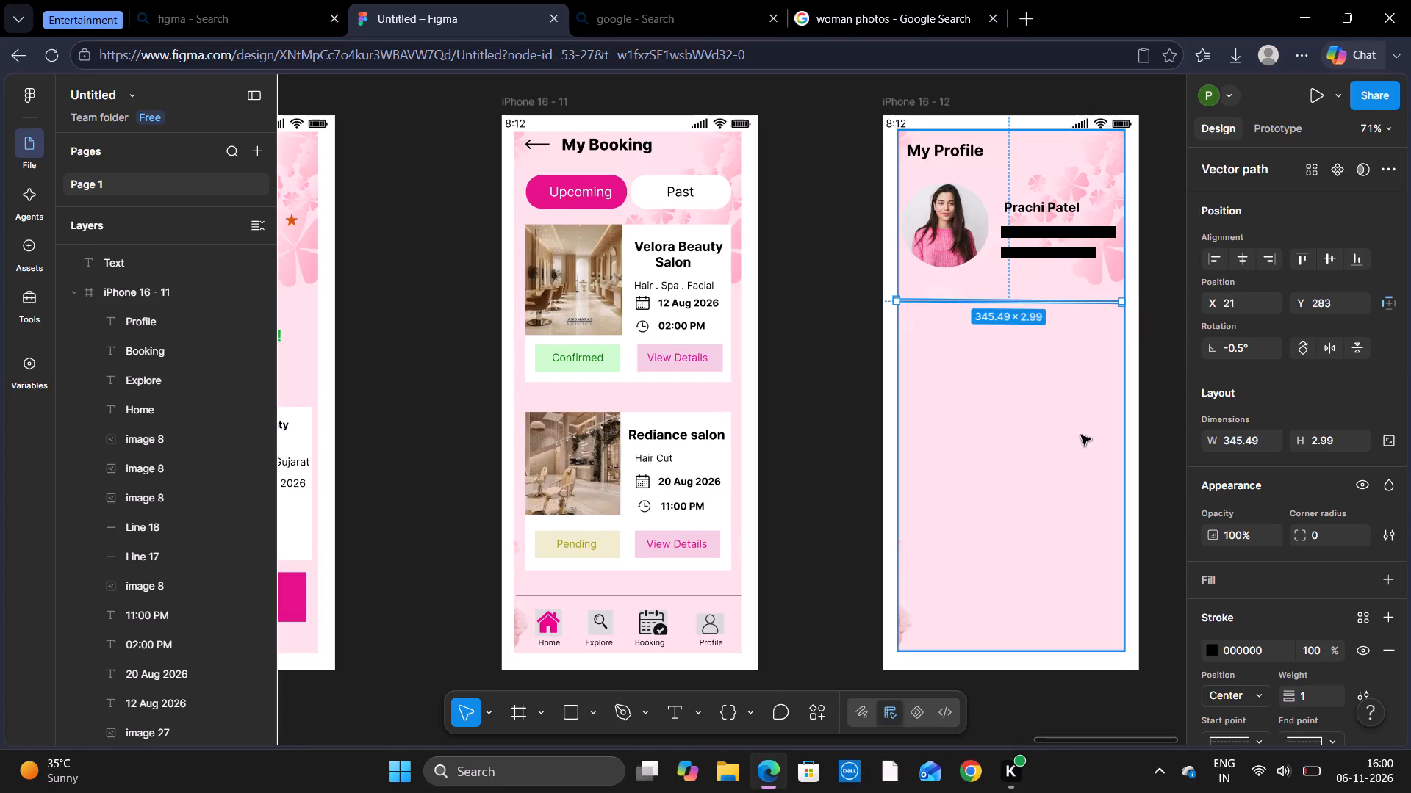
# Duplicate the My Profile divider line and place the copy below it, at about X 24, Y 359.
pyautogui.hotkey('ctrl', 'c')
pyautogui.click(1160, 425)
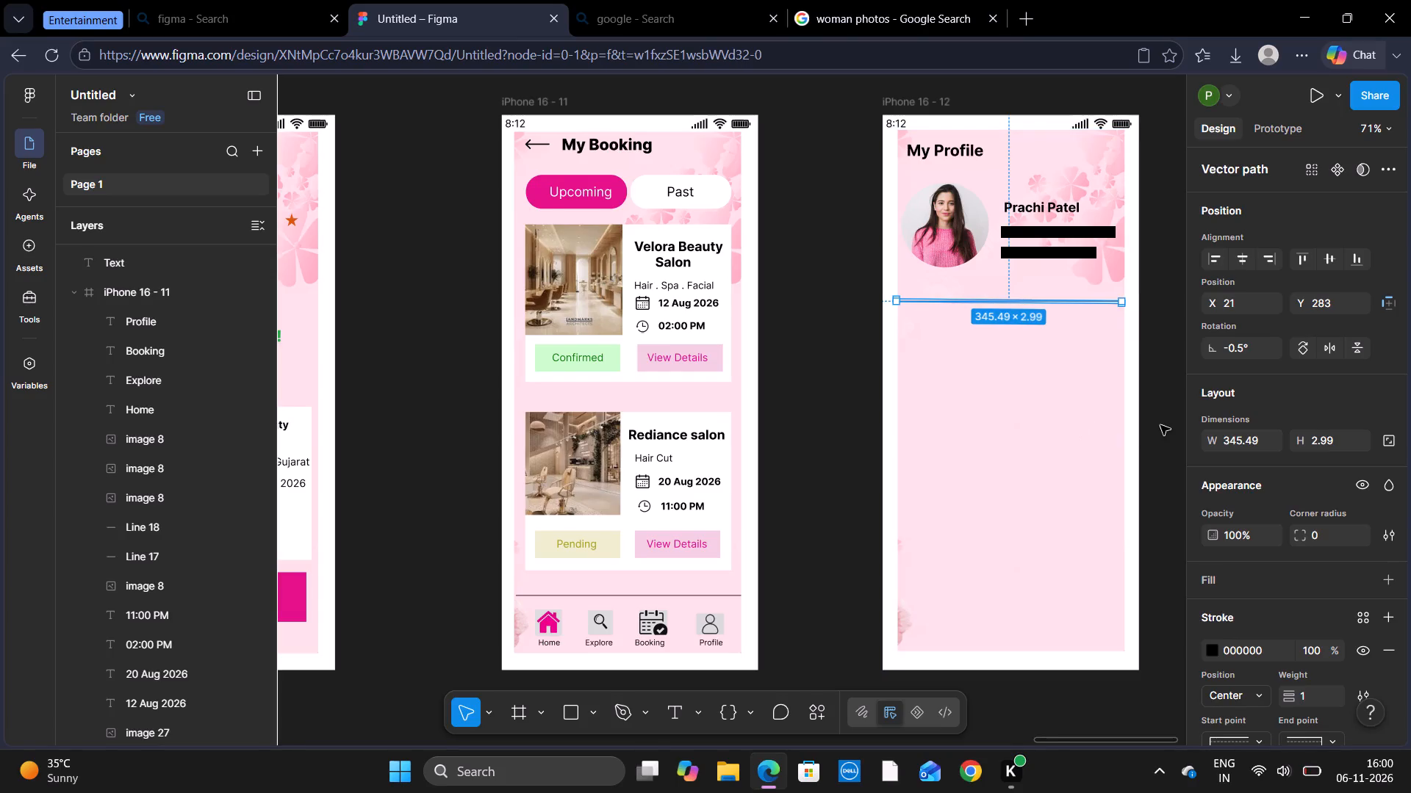
pyautogui.hotkey('ctrl', 'v')
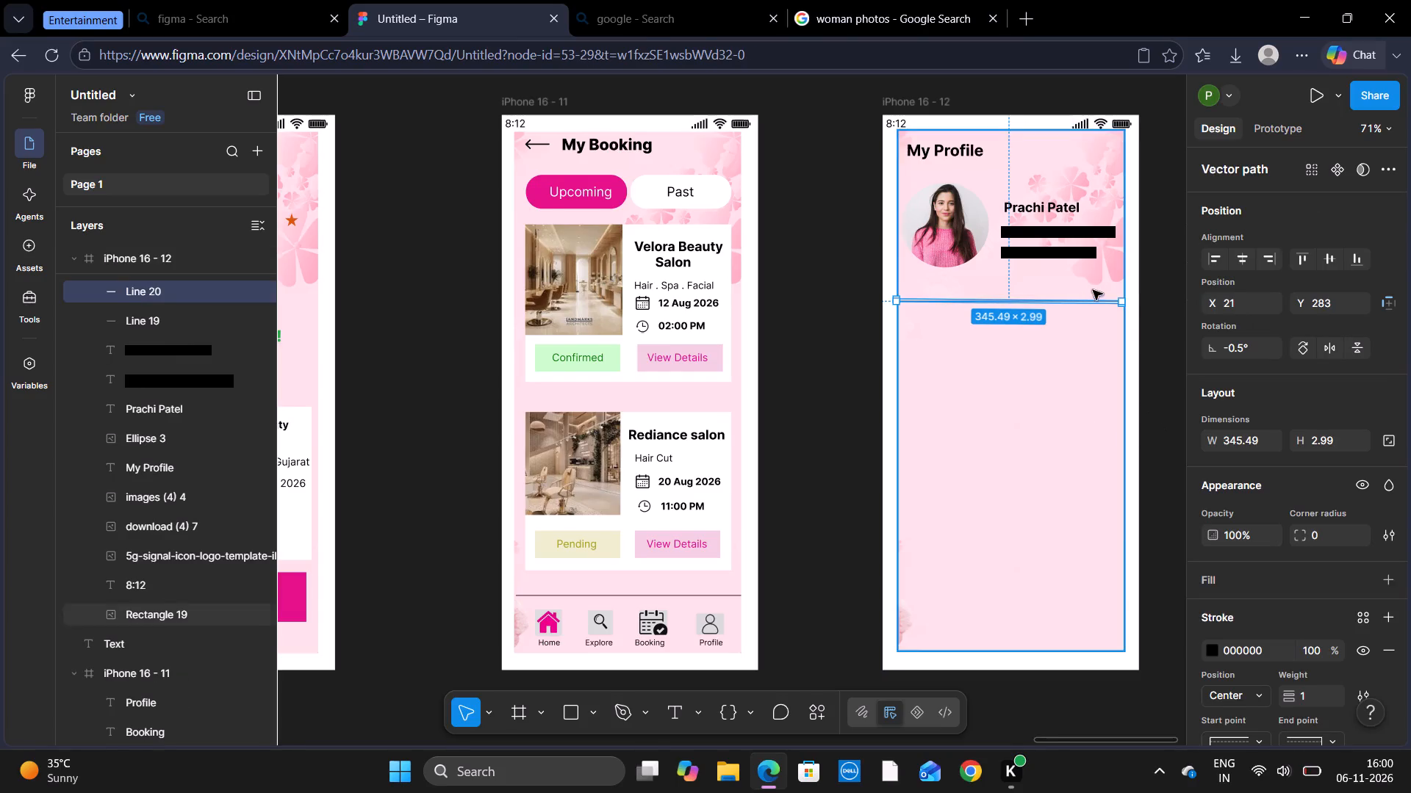
pyautogui.moveTo(1083, 301); pyautogui.dragTo(1087, 341)
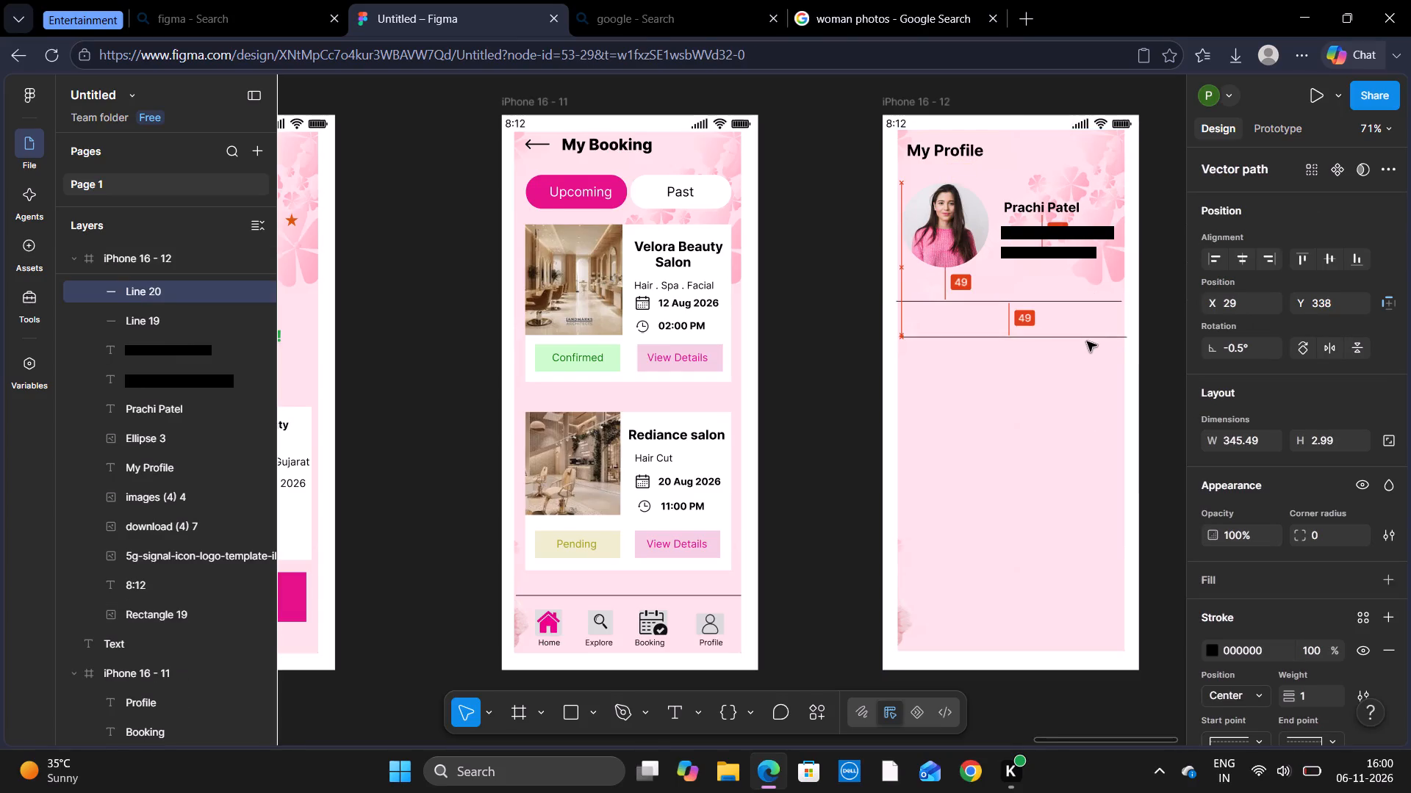
pyautogui.moveTo(1087, 341); pyautogui.dragTo(1086, 353)
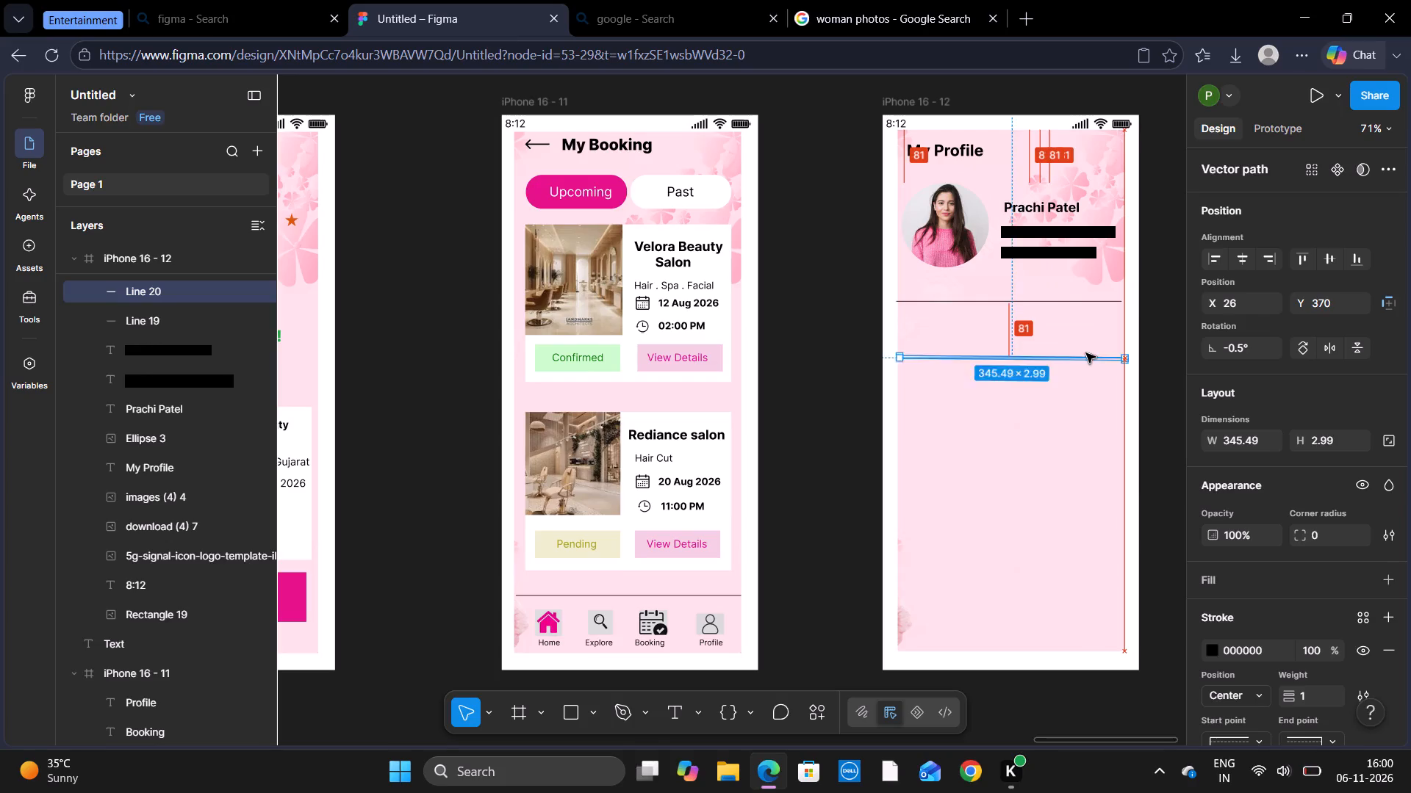
pyautogui.moveTo(1086, 353); pyautogui.dragTo(1084, 351)
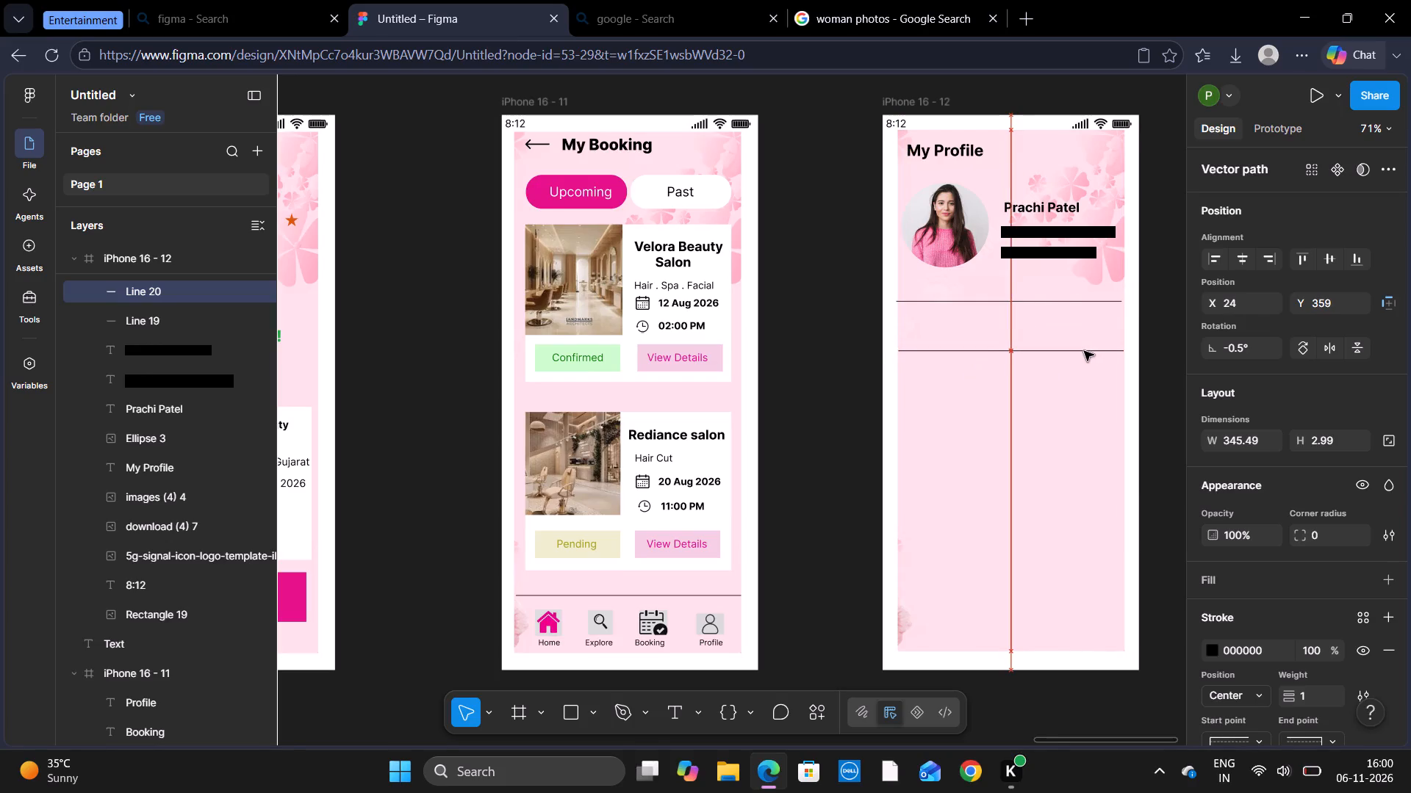
pyautogui.moveTo(1084, 351); pyautogui.dragTo(1084, 352)
# Paste a third divider line on the My Profile screen and try to move it down near the screen's bottom.
pyautogui.hotkey('ctrl', 'v')
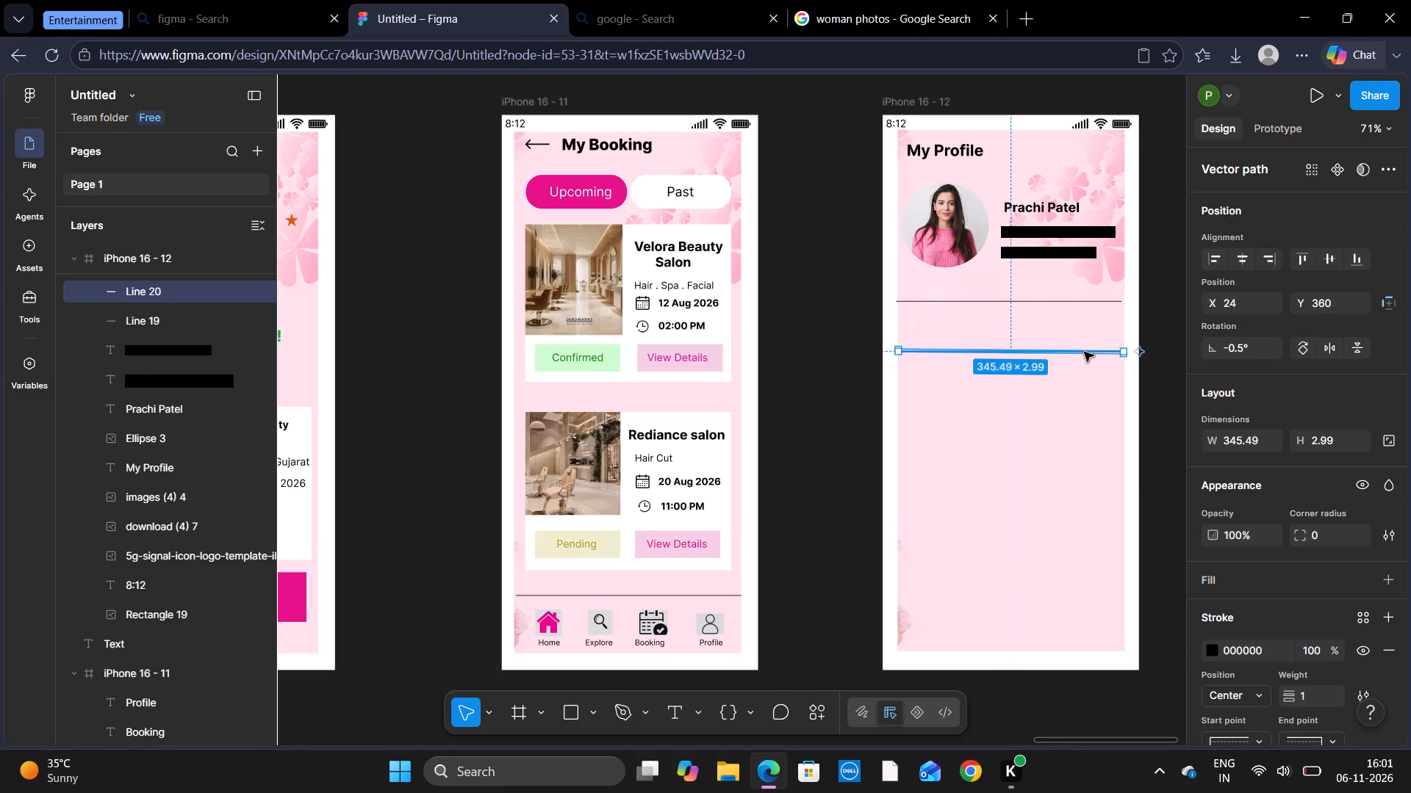
pyautogui.click(1080, 314)
pyautogui.click(1078, 300)
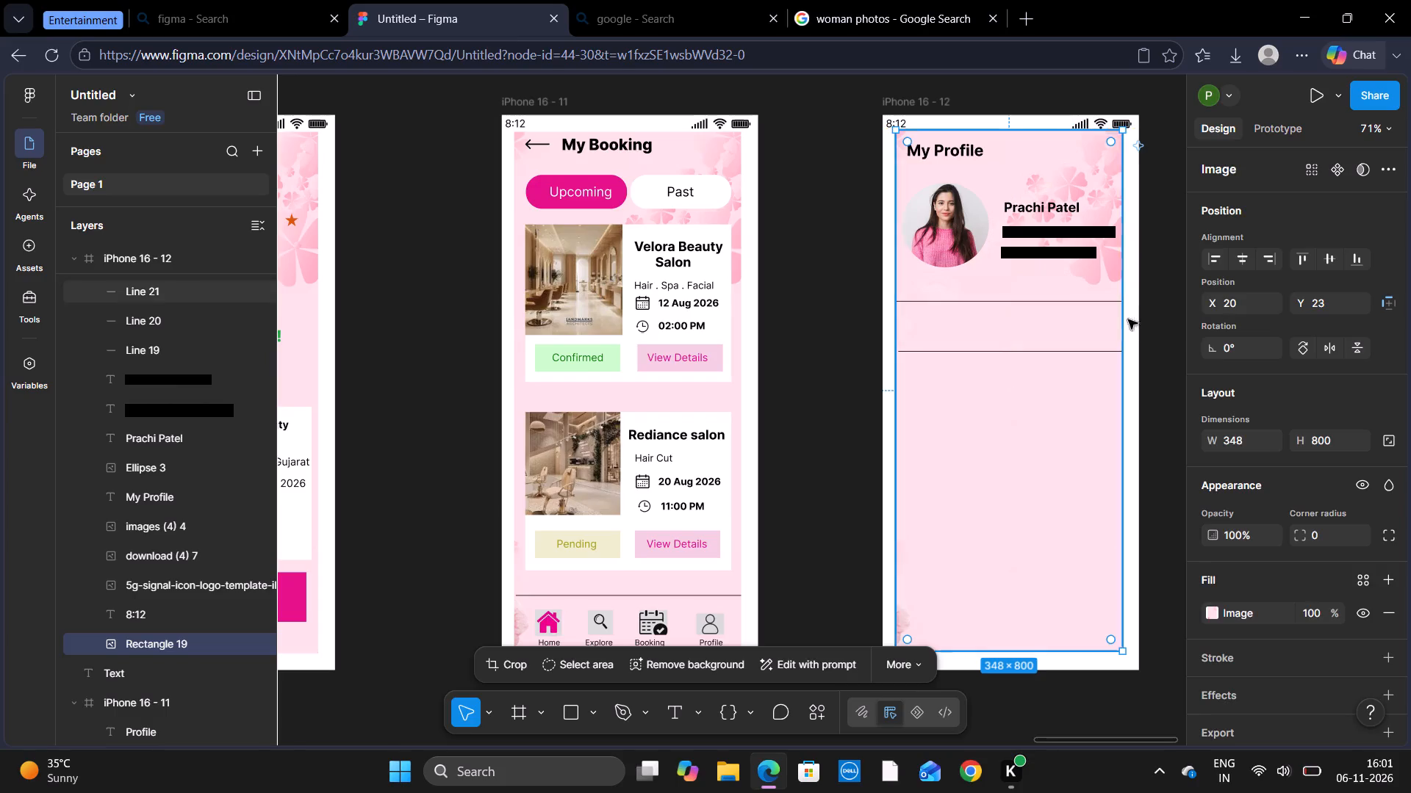
pyautogui.click(1168, 335)
pyautogui.click(1107, 299)
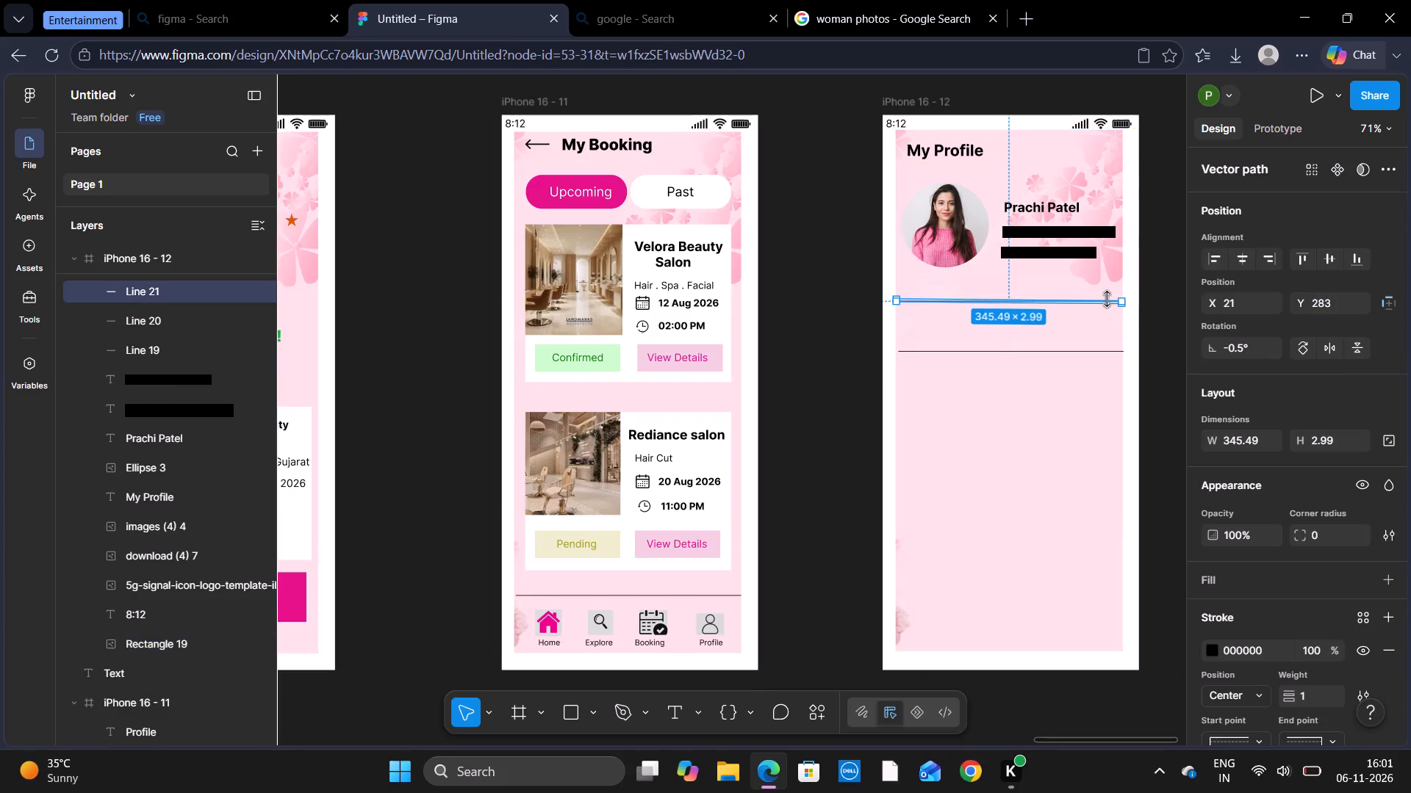
pyautogui.moveTo(1107, 299); pyautogui.dragTo(1094, 594)
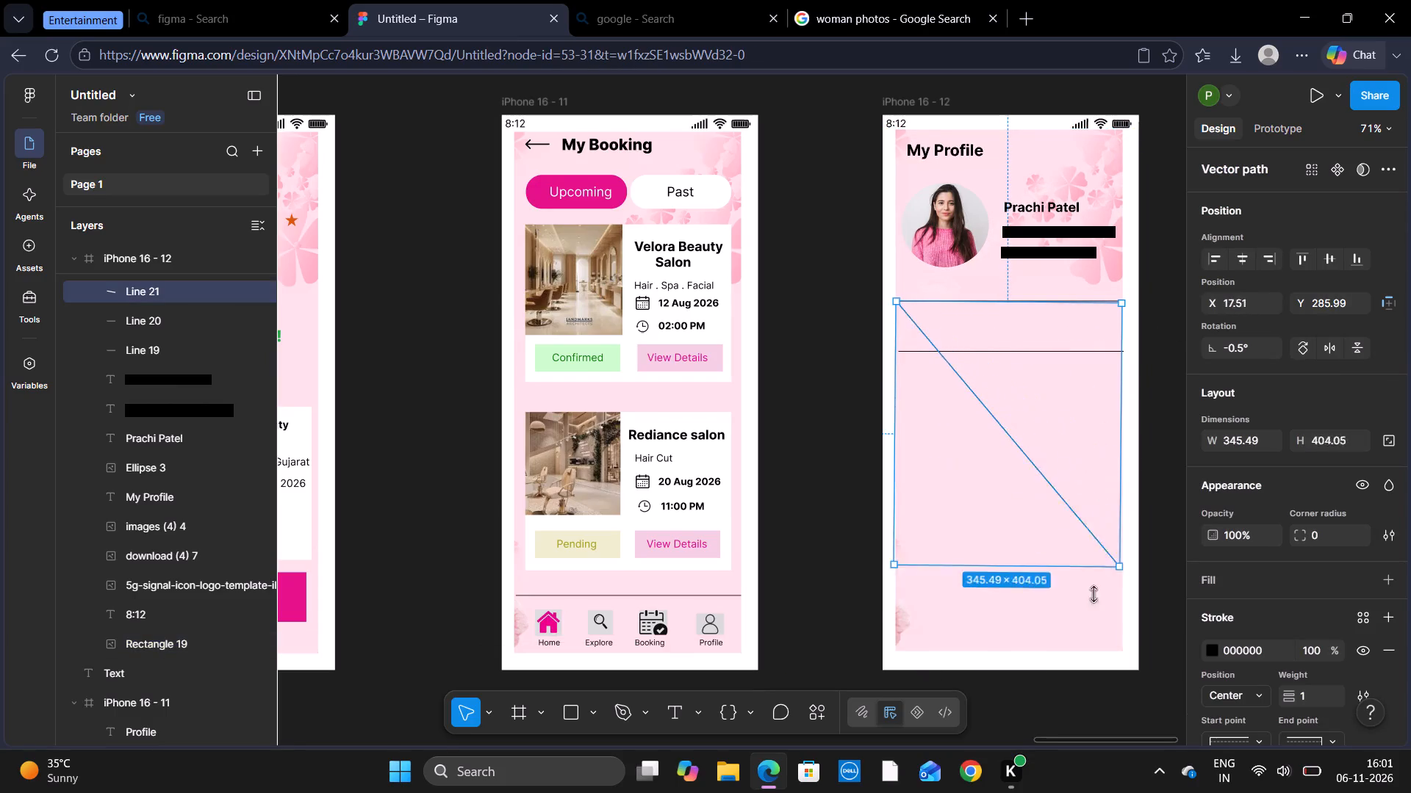
pyautogui.moveTo(1094, 594); pyautogui.dragTo(1116, 300)
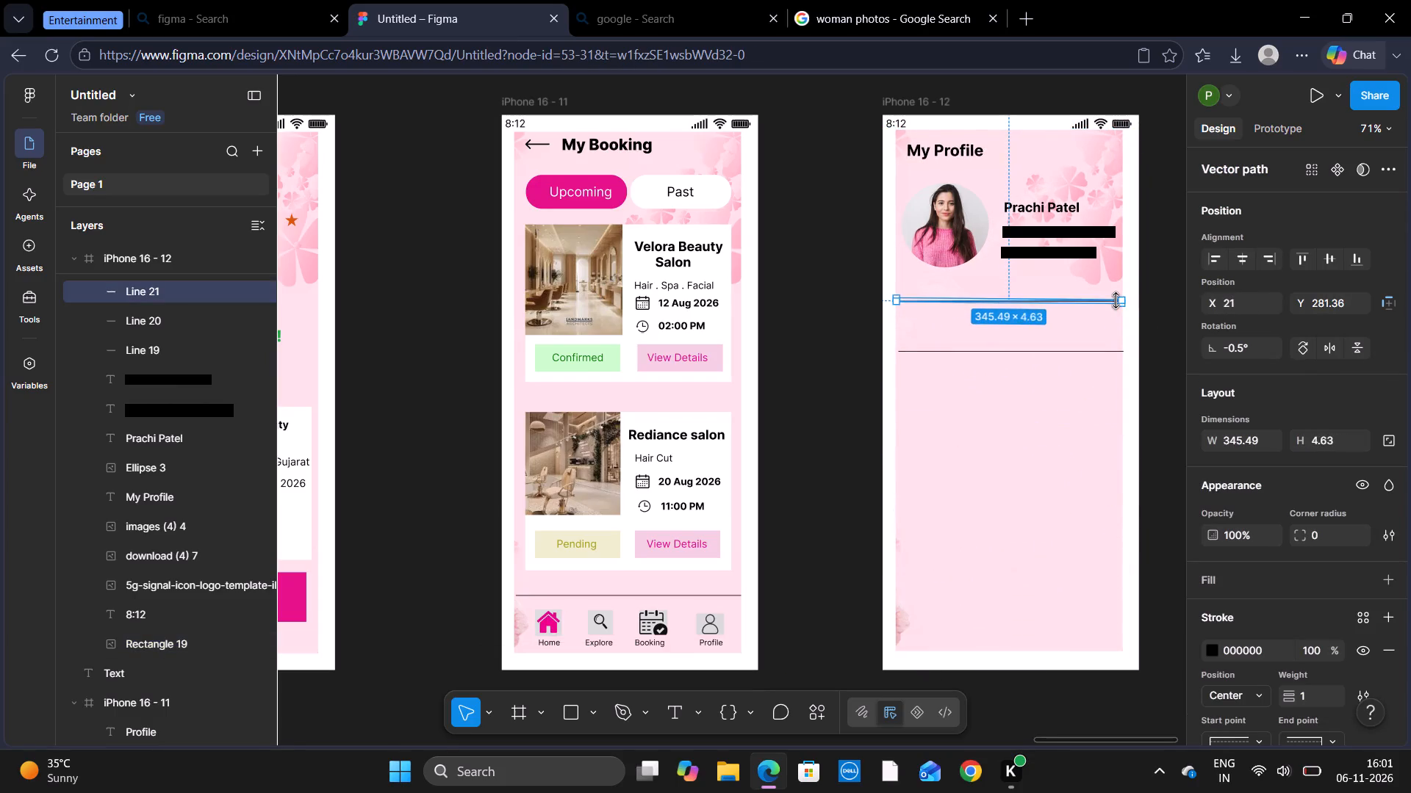
pyautogui.moveTo(1116, 300); pyautogui.dragTo(1118, 303)
pyautogui.click(1145, 323)
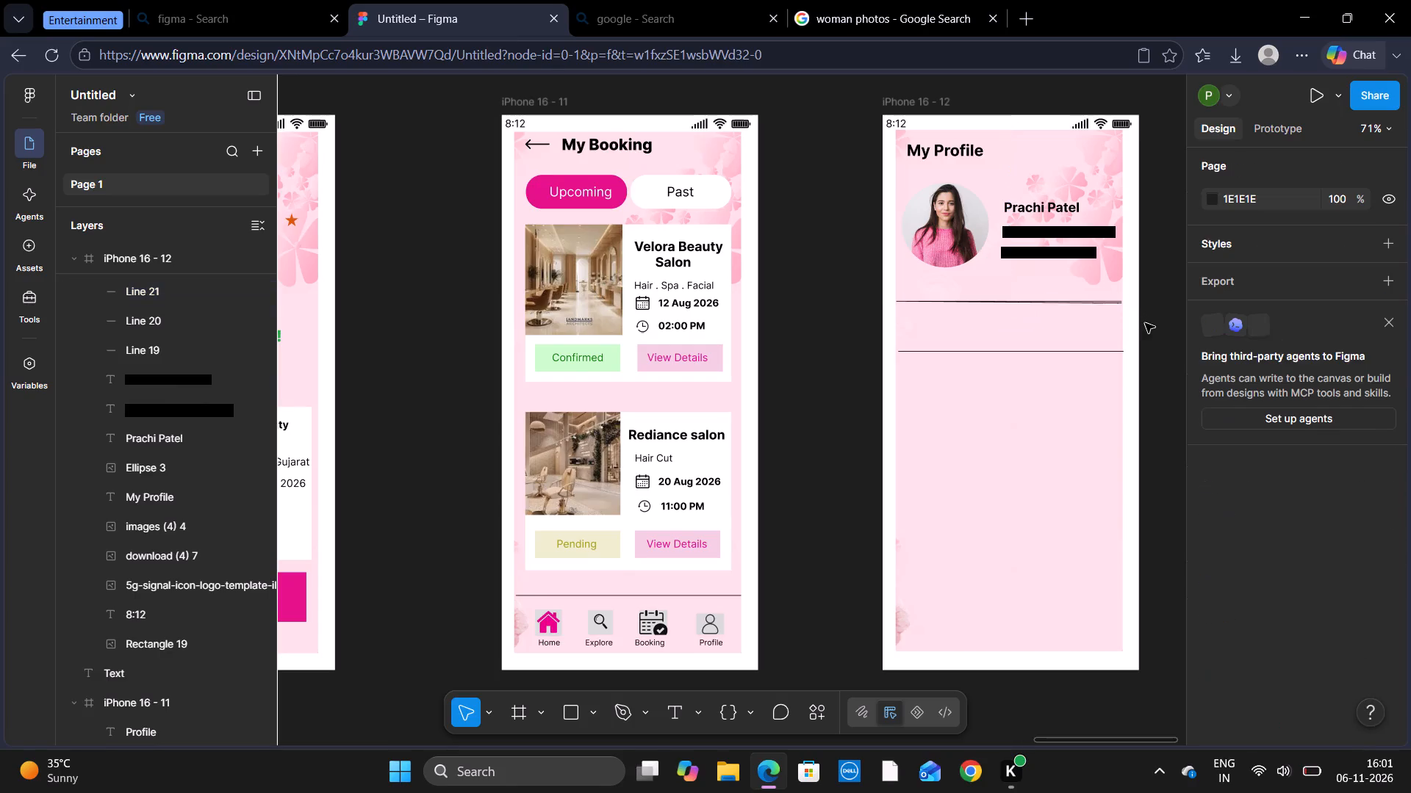